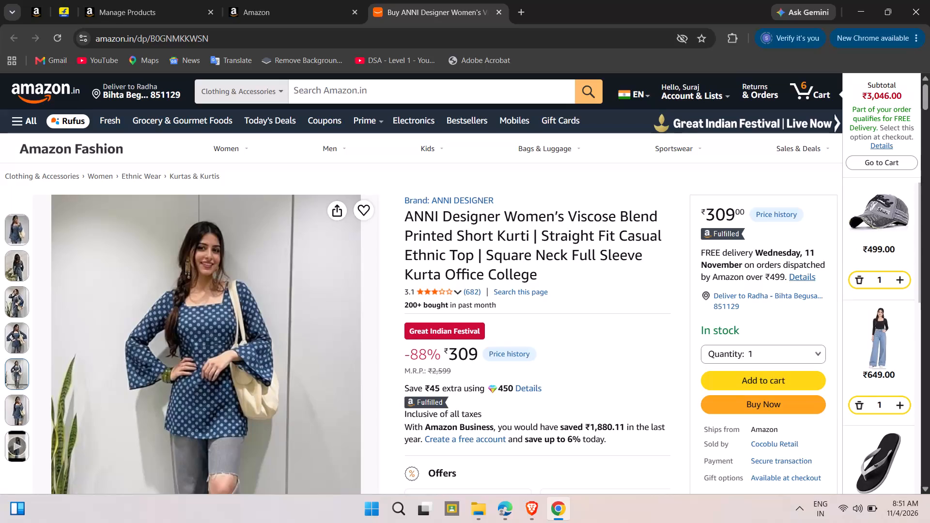
Copy the ANNI Designer Women's Viscose Printed Short Kurti listing from the Seller Central product search into a new product form.
click(285, 14)
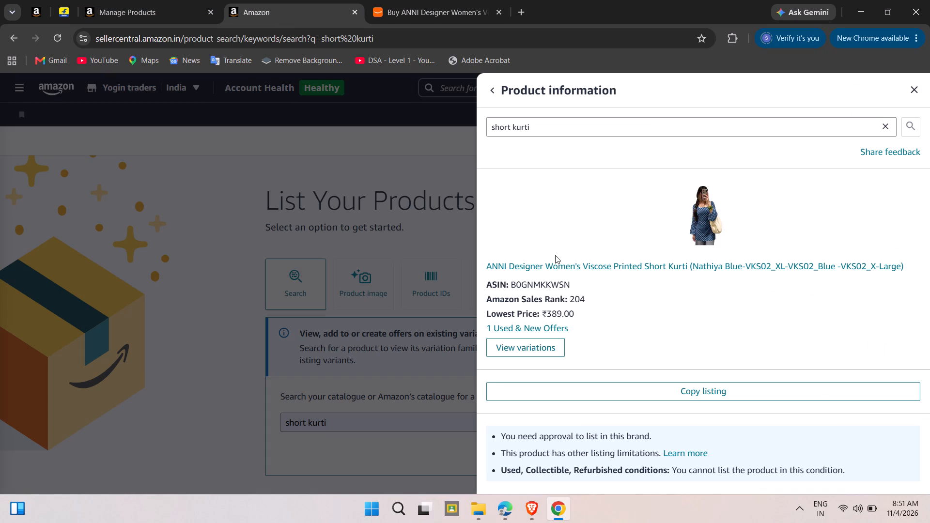
scroll(575, 372, down, 3)
click(638, 390)
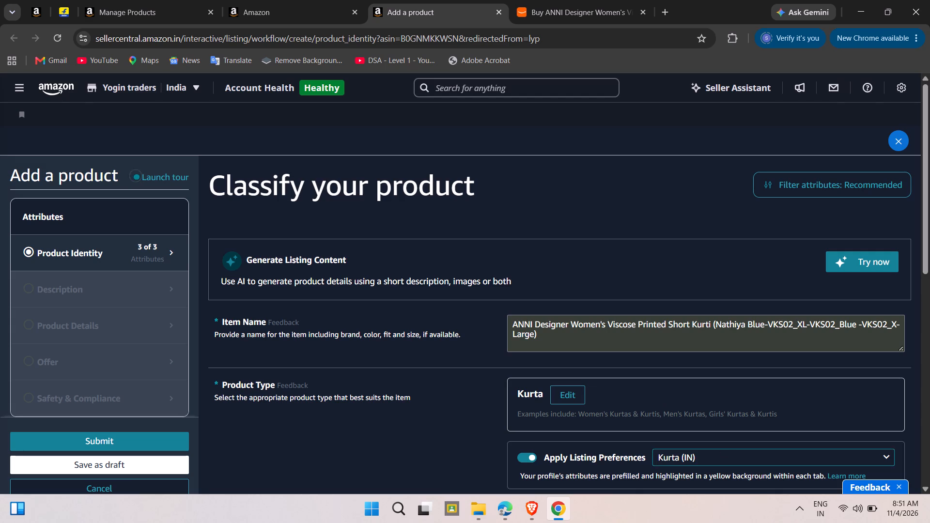
Shorten the item name to "ANNI Designer Women's Viscose Printed Short Kurti", removing the bracketed colour, code and size text.
click(553, 331)
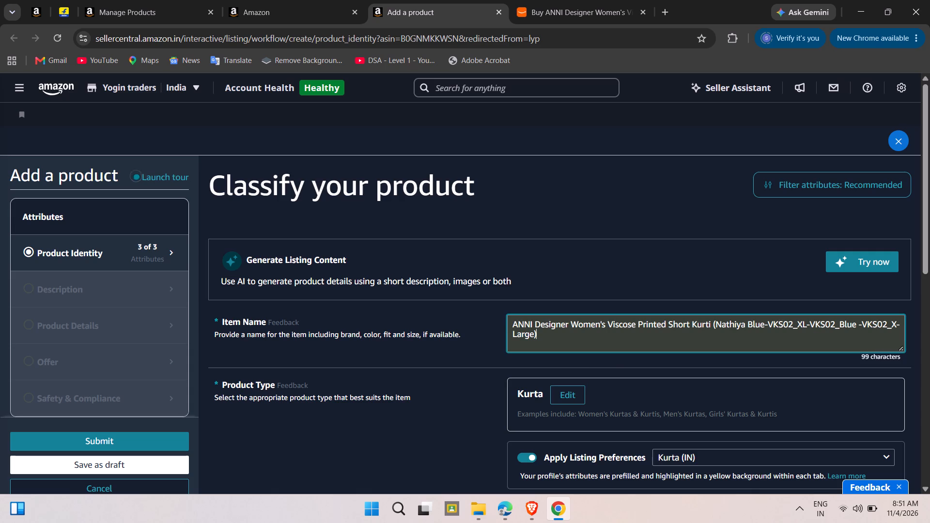
key(BackSpace)
key(BackSpace)
key(BackSpace)
key(BackSpace)
key(BackSpace)
key(BackSpace)
key(BackSpace)
key(BackSpace)
key(BackSpace)
key(BackSpace)
key(BackSpace)
key(BackSpace)
key(BackSpace)
key(BackSpace)
key(BackSpace)
key(BackSpace)
key(BackSpace)
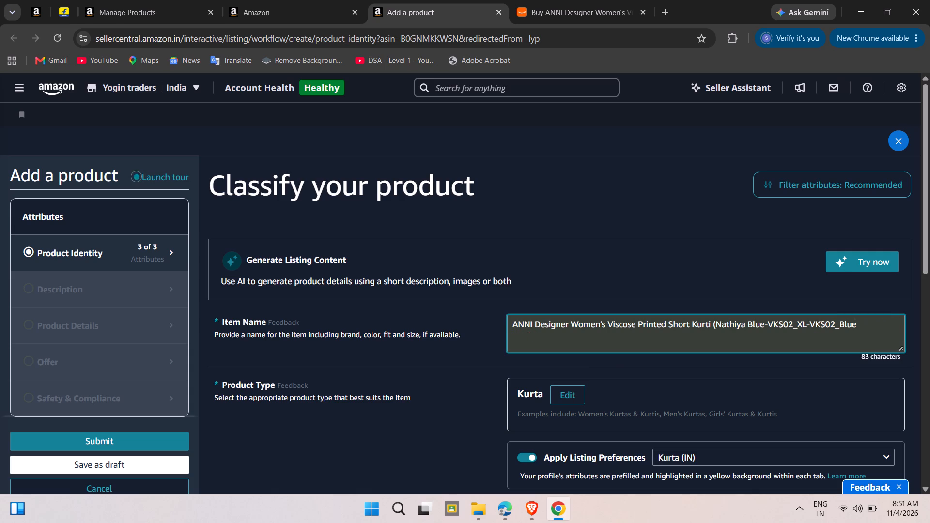
key(BackSpace)
key(BackSpace)
key(BackSpace)
key(BackSpace)
key(BackSpace)
key(BackSpace)
key(BackSpace)
key(BackSpace)
key(BackSpace)
key(BackSpace)
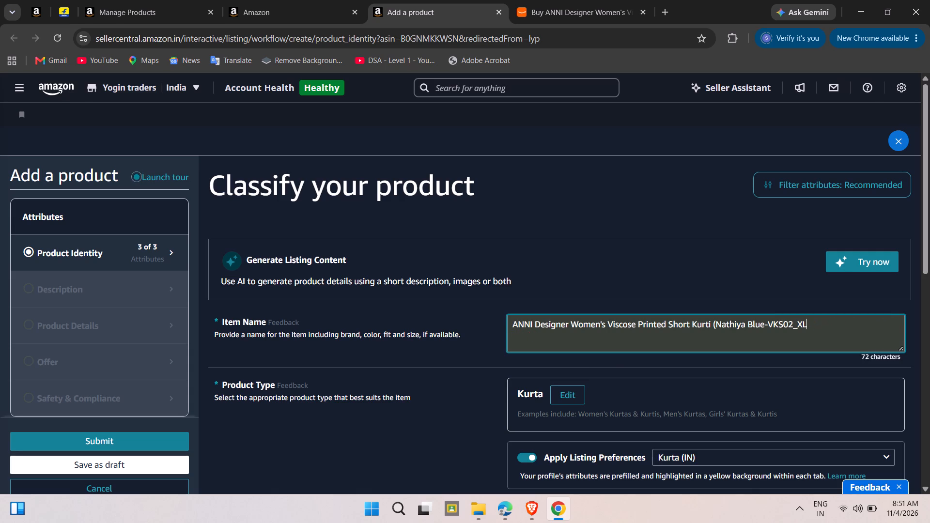
key(BackSpace)
key(BackSpace)
key(BackSpace)
key(BackSpace)
key(BackSpace)
key(BackSpace)
key(BackSpace)
key(BackSpace)
key(BackSpace)
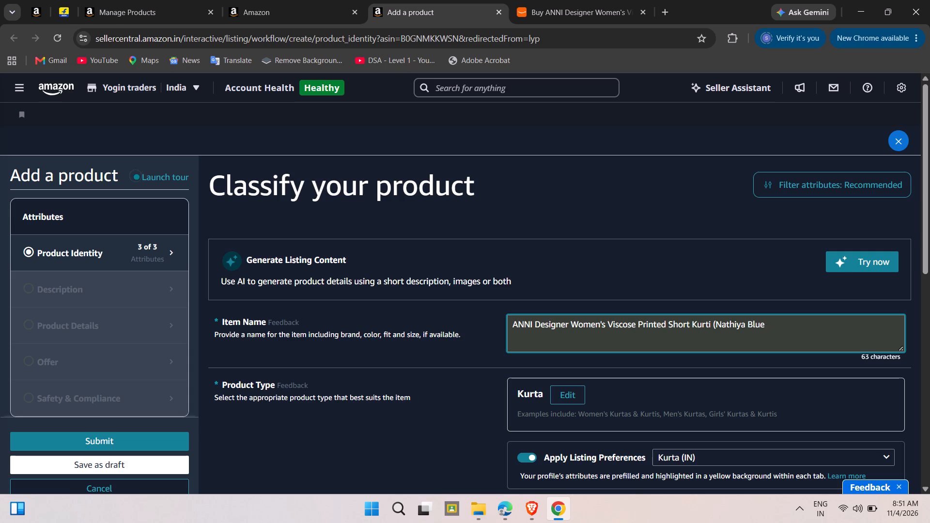
key(BackSpace)
key(BackSpace)
key(BackSpace)
key(BackSpace)
key(BackSpace)
key(BackSpace)
key(BackSpace)
key(BackSpace)
key(BackSpace)
key(BackSpace)
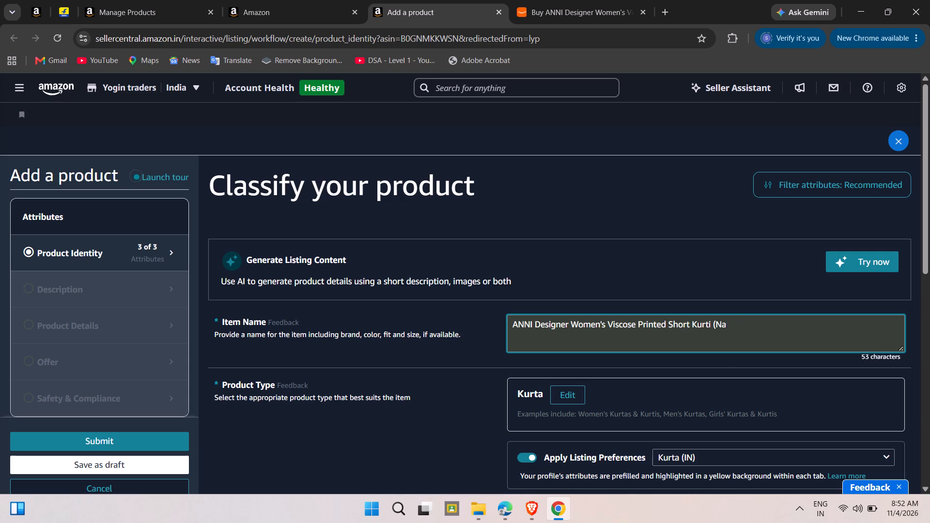
key(BackSpace)
key(BackSpace)
key(BackSpace)
key(BackSpace)
Examine the colour variants, size options and top highlights on the ANNI Designer kurti's Amazon product page.
click(571, 0)
scroll(408, 282, down, 8)
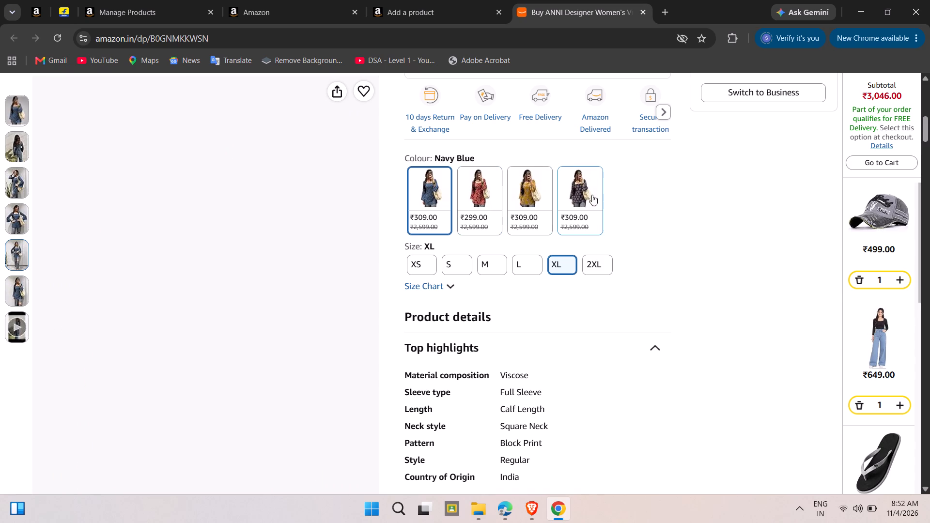
scroll(718, 249, down, 2)
scroll(718, 249, up, 3)
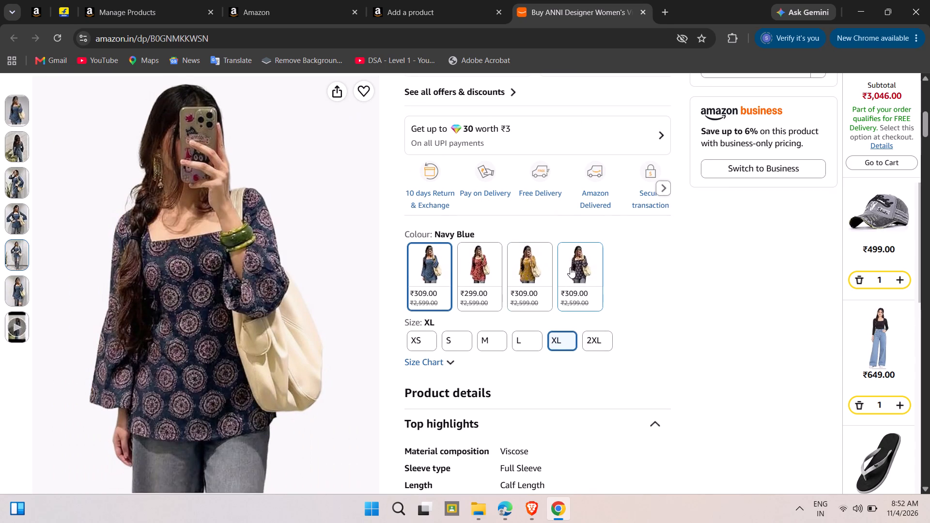
scroll(379, 283, up, 1)
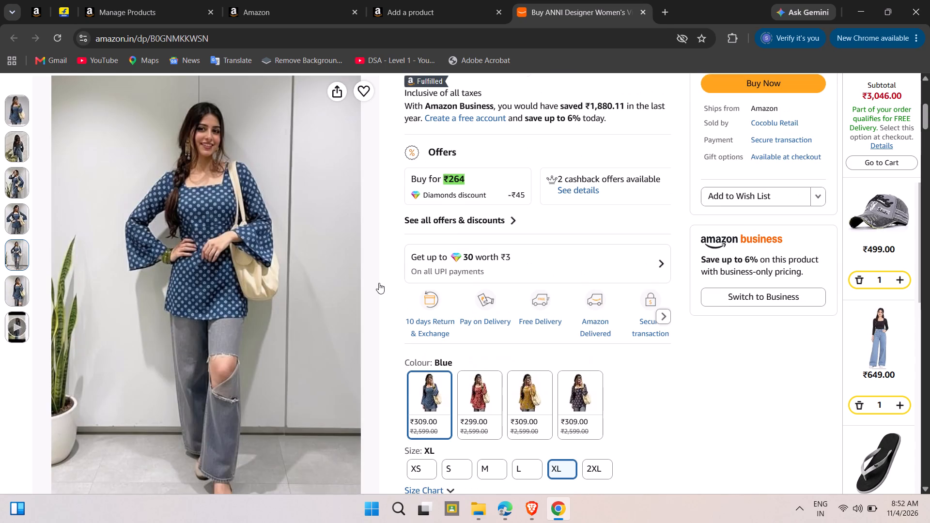
scroll(379, 283, up, 1)
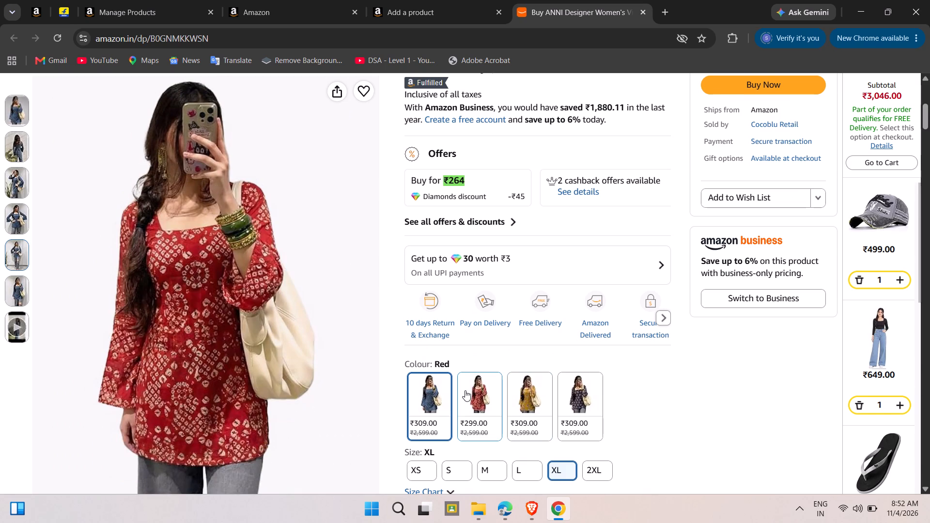
scroll(465, 390, up, 6)
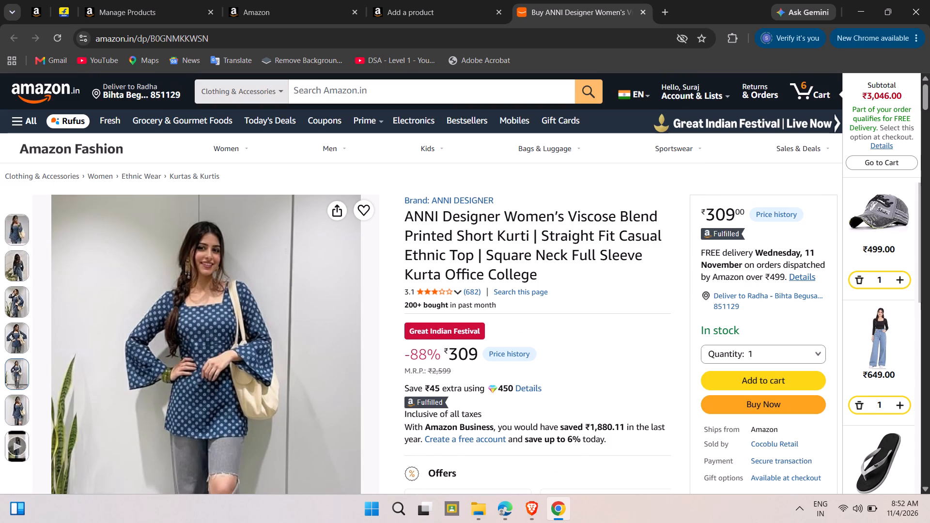
scroll(466, 388, down, 1)
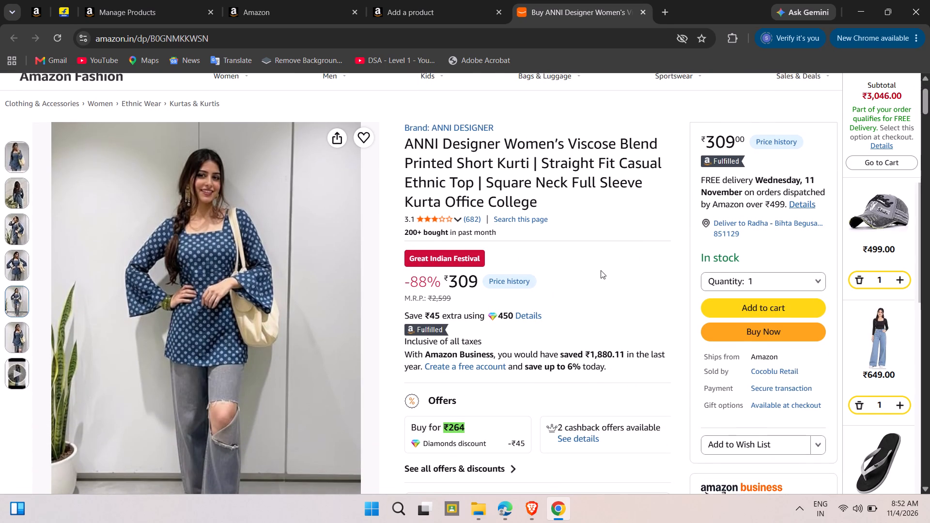
scroll(601, 270, down, 6)
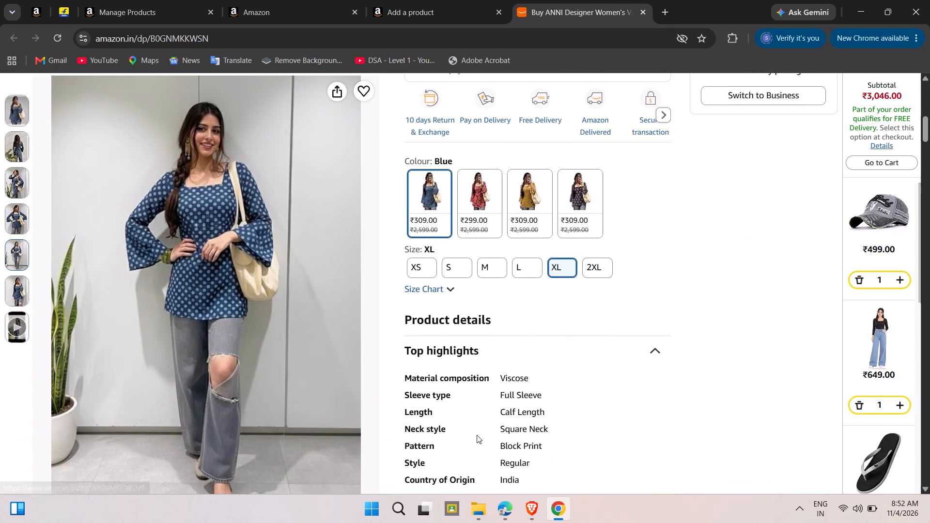
Look through the kurti page's item details, manufacturer content, product description and brand section.
scroll(477, 435, down, 9)
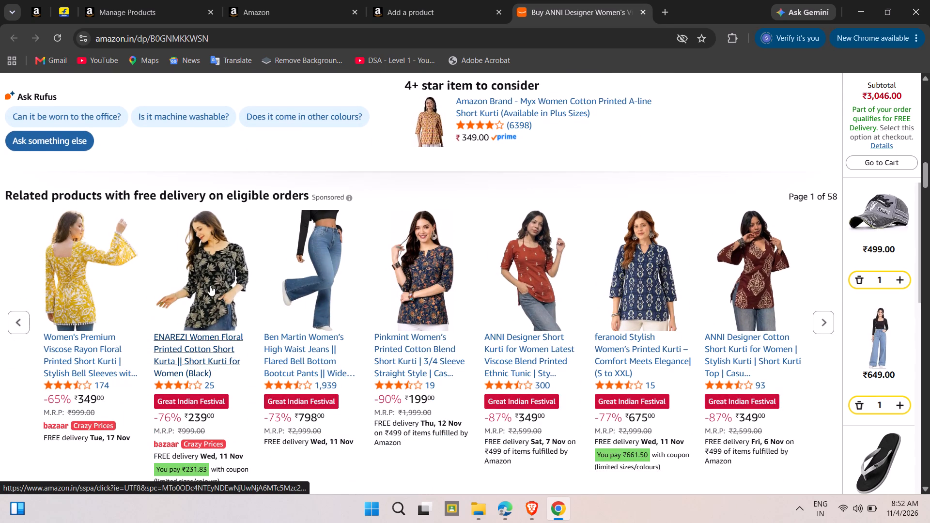
scroll(77, 308, down, 3)
scroll(288, 329, down, 5)
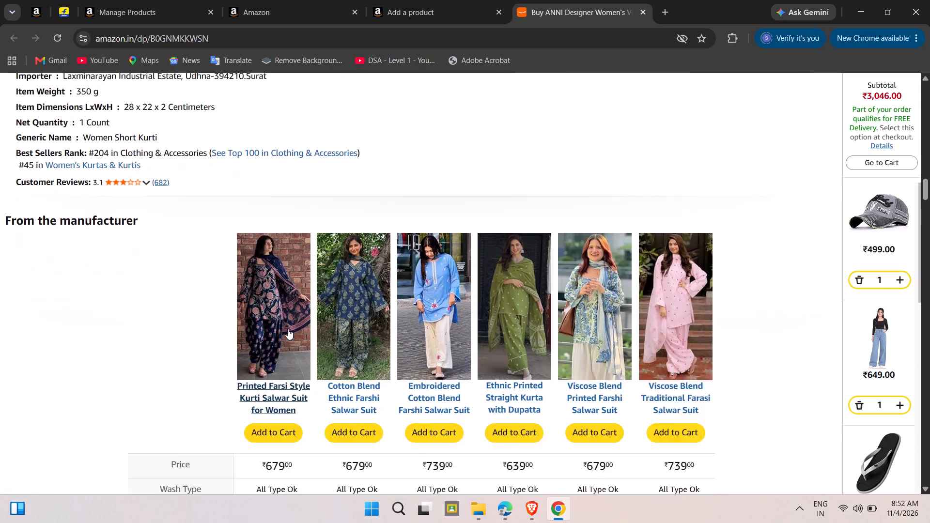
scroll(288, 329, down, 1)
scroll(472, 330, down, 7)
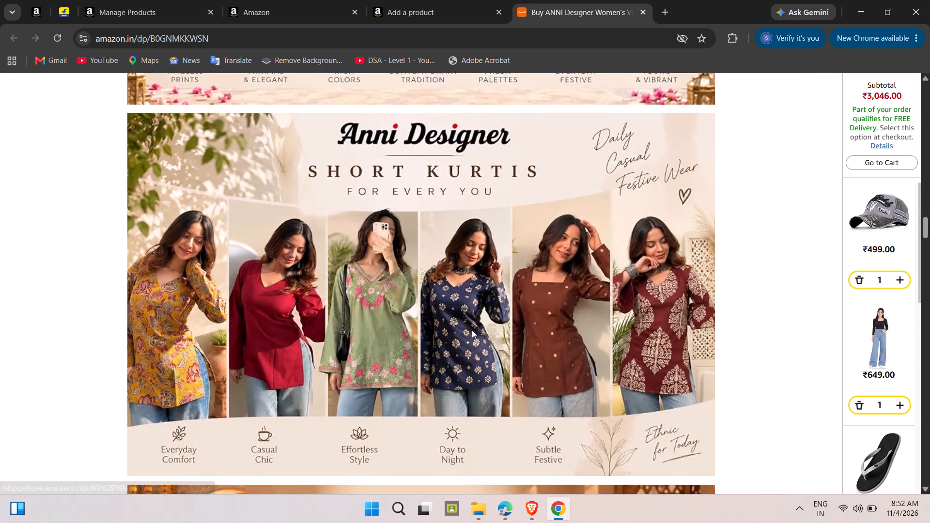
scroll(472, 330, down, 9)
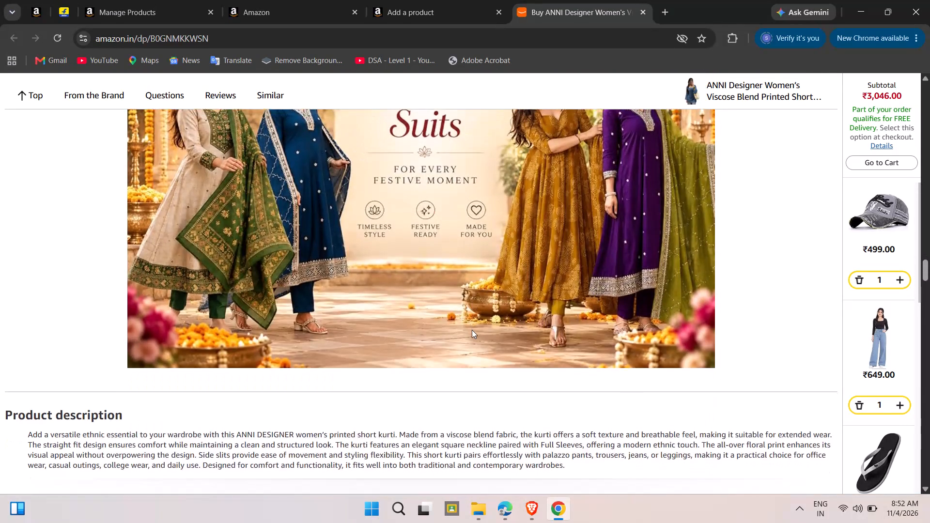
scroll(472, 330, up, 2)
scroll(472, 330, down, 7)
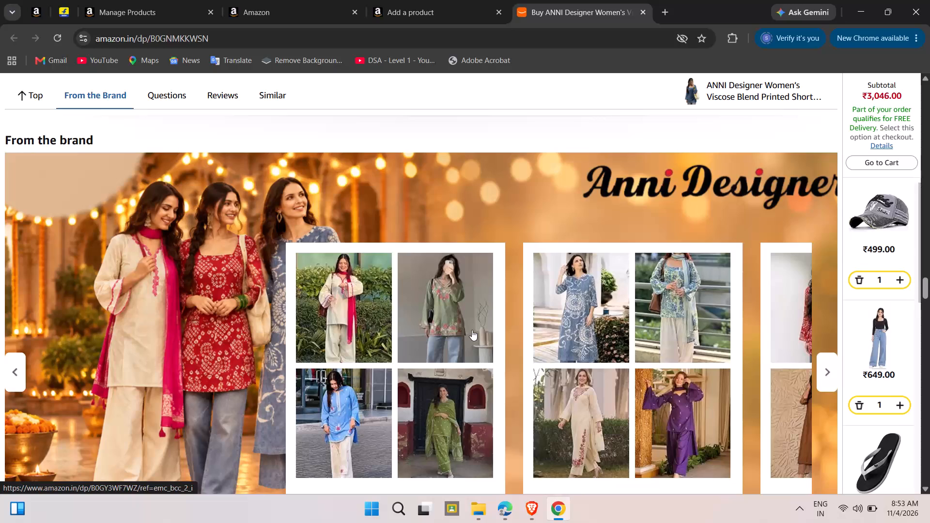
scroll(378, 297, up, 2)
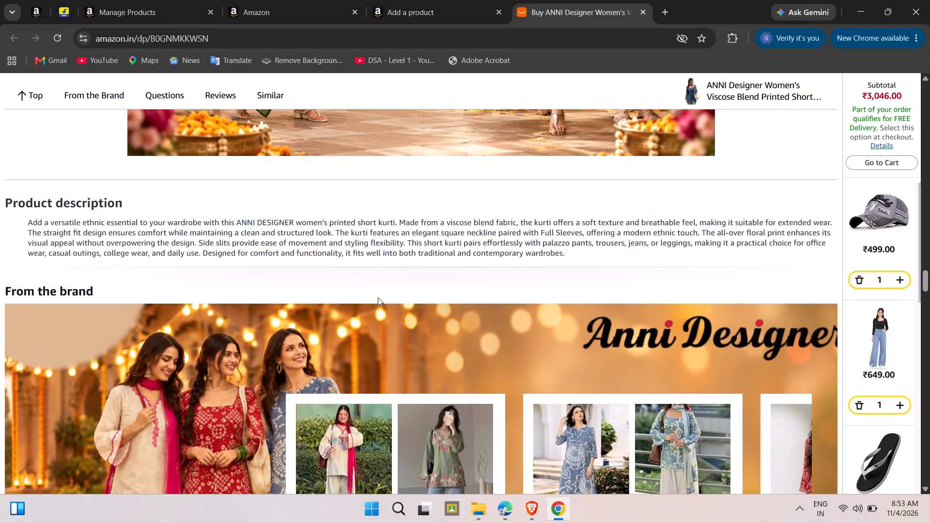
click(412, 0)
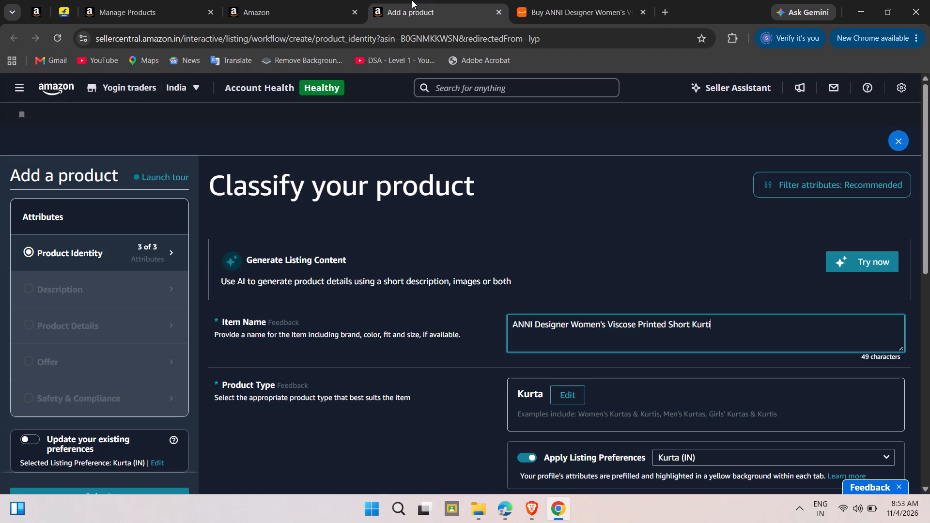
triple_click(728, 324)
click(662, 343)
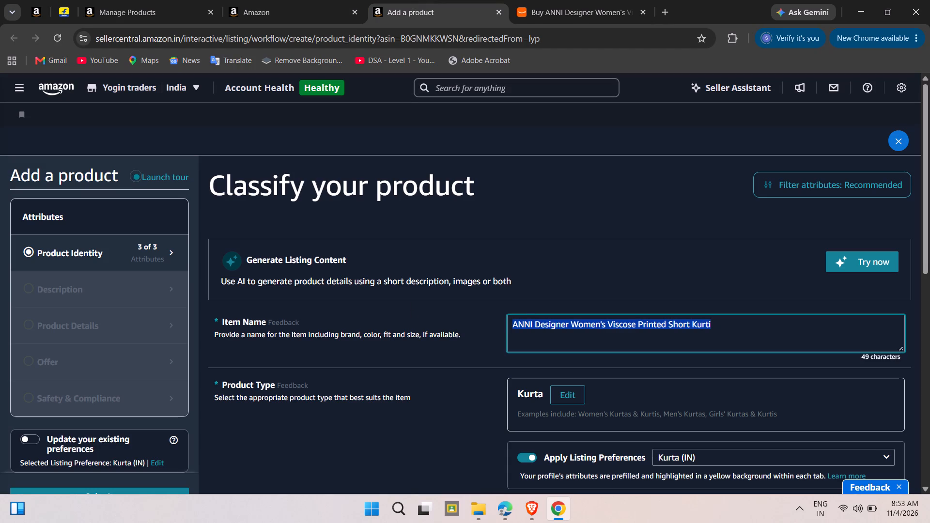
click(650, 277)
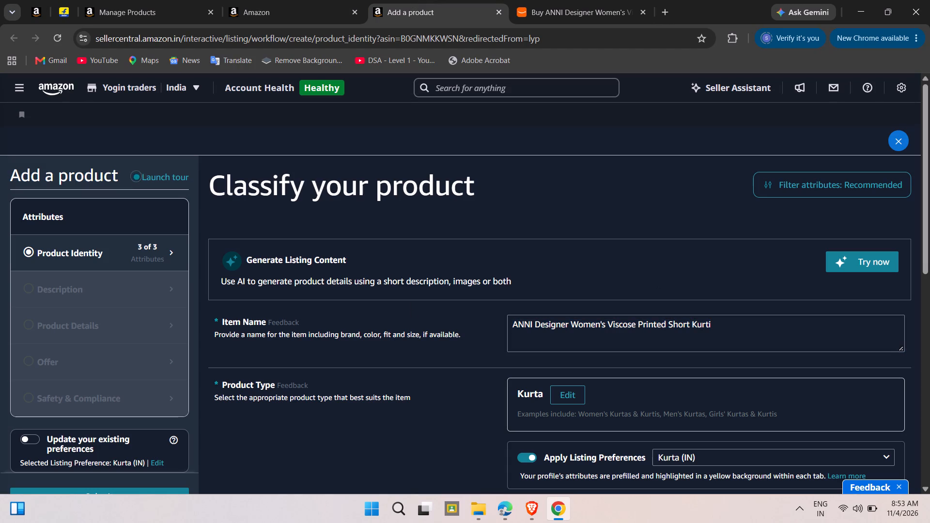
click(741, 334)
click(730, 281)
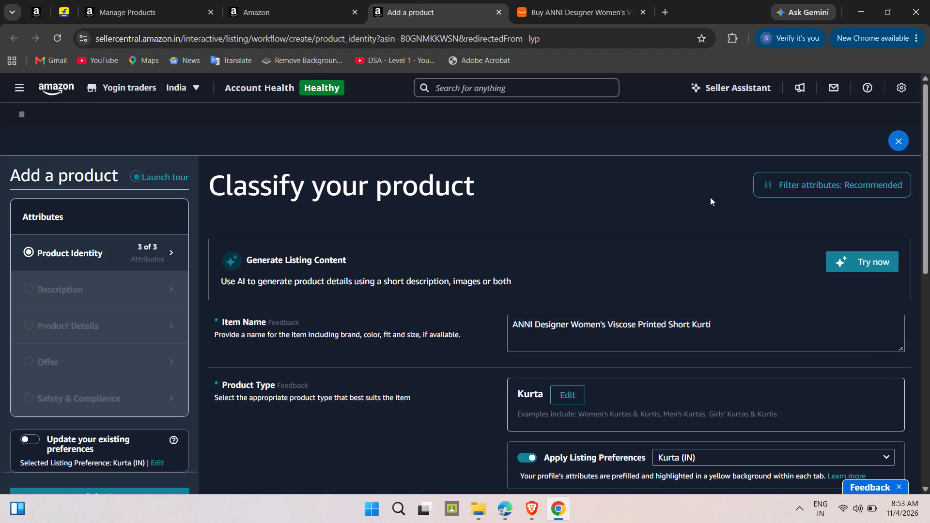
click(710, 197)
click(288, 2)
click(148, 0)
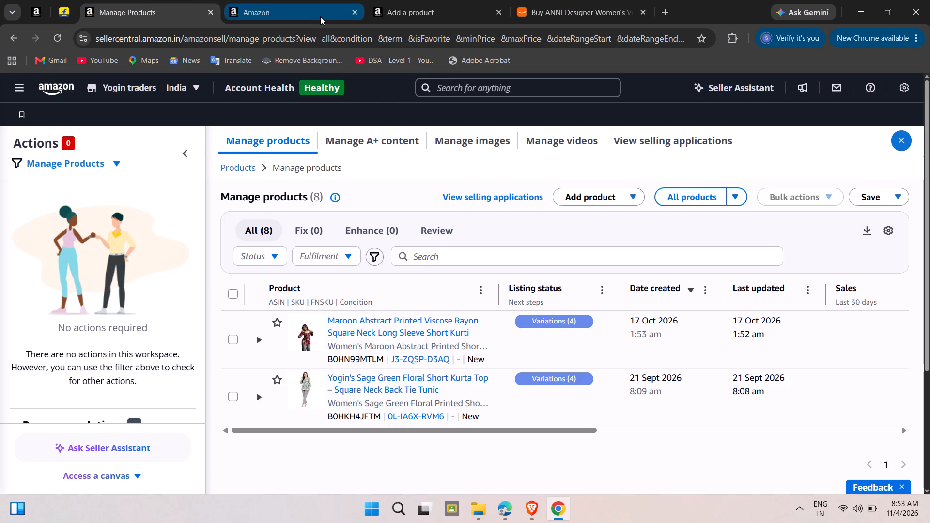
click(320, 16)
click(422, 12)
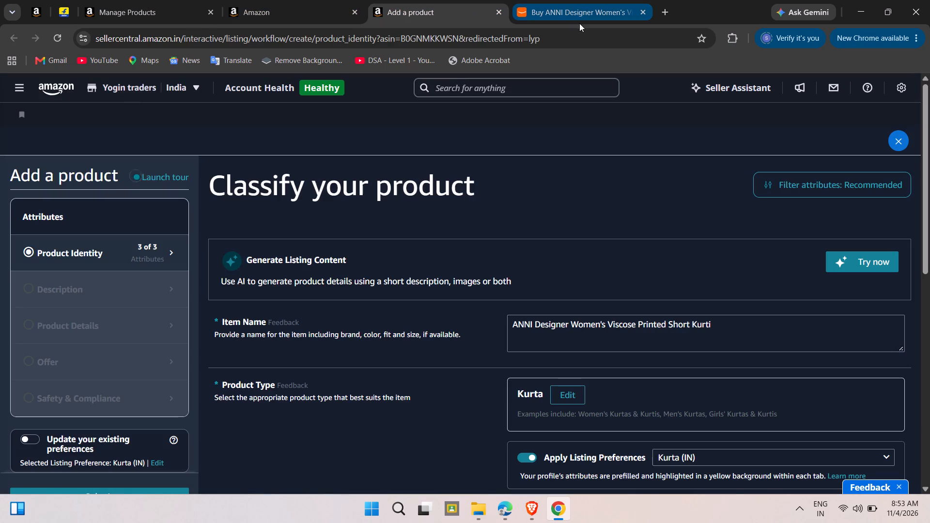
Review the customer ratings, review summary and customer photos on the ANNI Designer kurti's product page.
click(582, 0)
scroll(528, 232, down, 5)
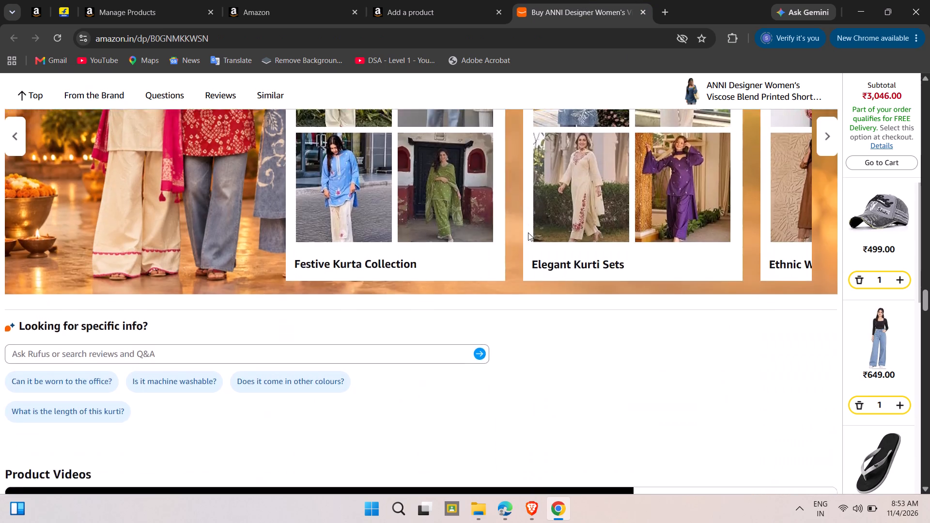
scroll(528, 232, down, 4)
scroll(382, 309, down, 3)
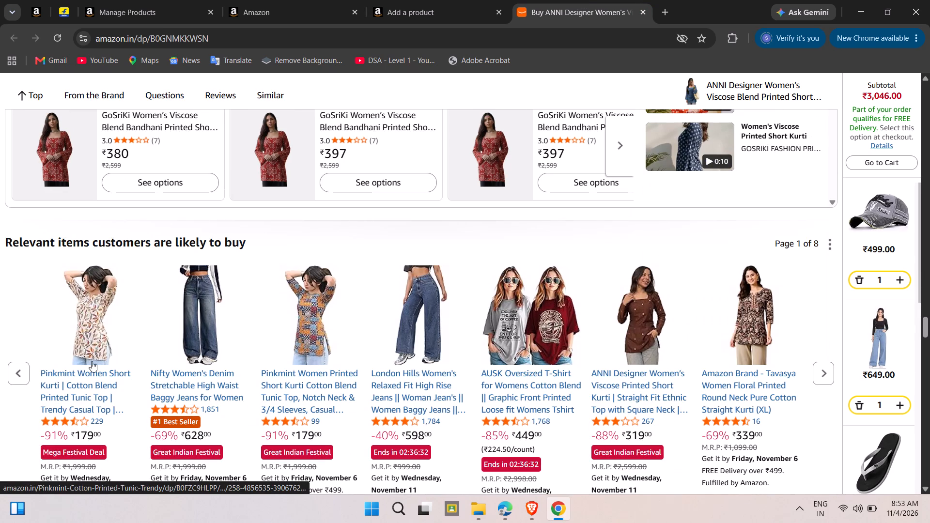
scroll(241, 410, down, 3)
scroll(515, 444, down, 3)
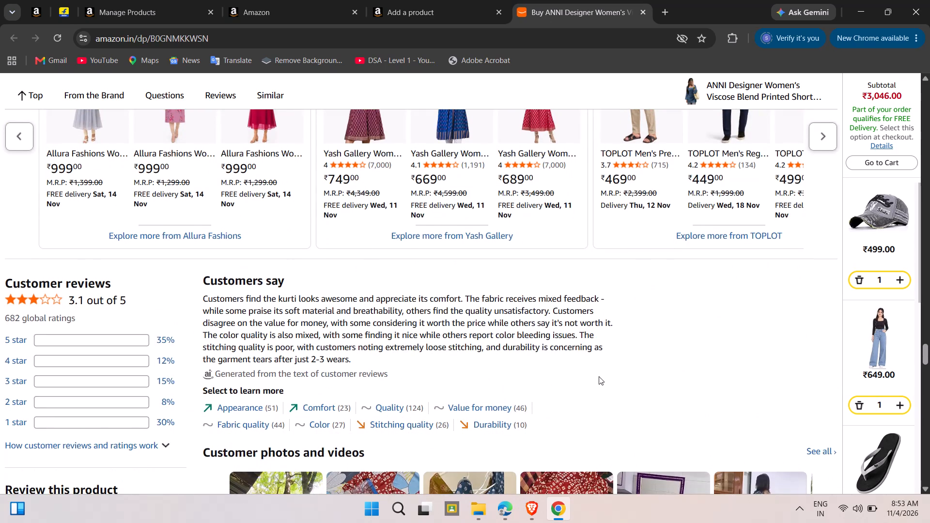
scroll(599, 376, down, 3)
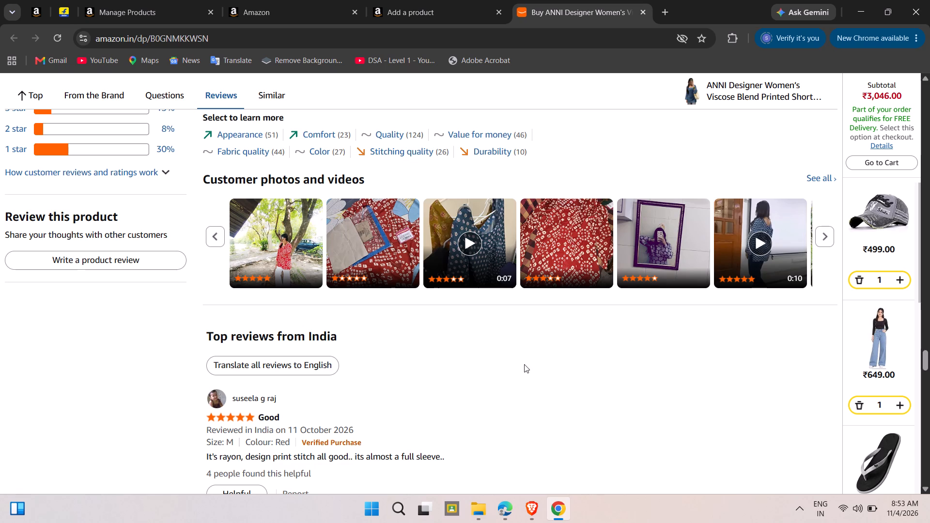
scroll(438, 389, up, 20)
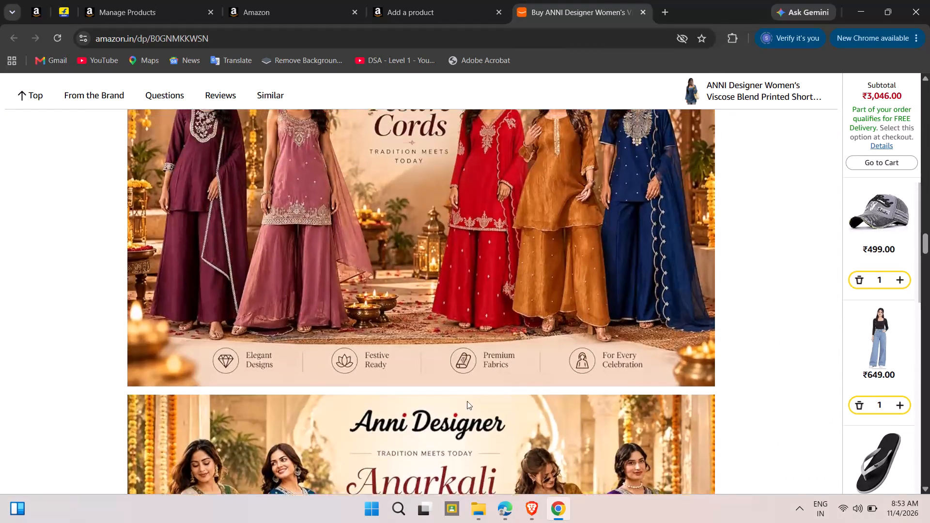
scroll(467, 401, up, 16)
scroll(409, 395, up, 15)
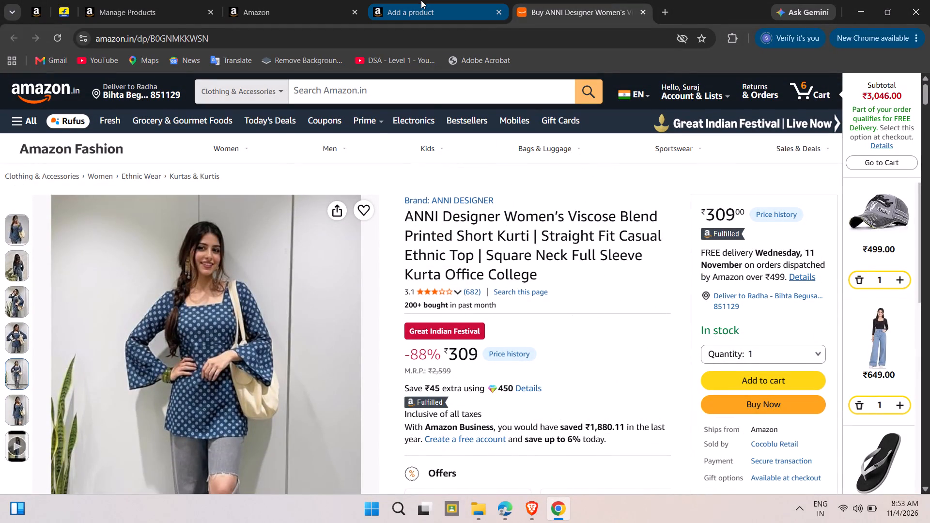
Mark the new kurti listing in the Add a product form as having variations.
click(405, 14)
scroll(404, 338, down, 2)
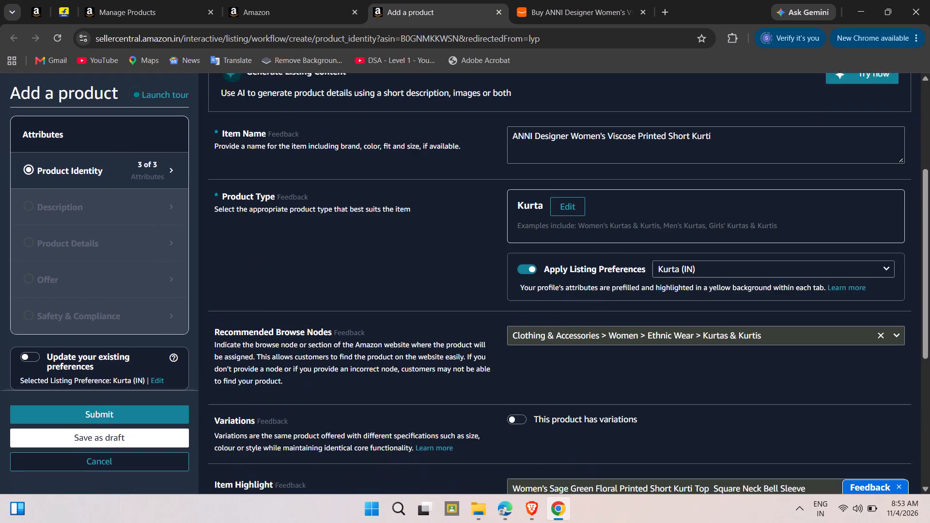
scroll(404, 338, down, 1)
scroll(550, 336, down, 2)
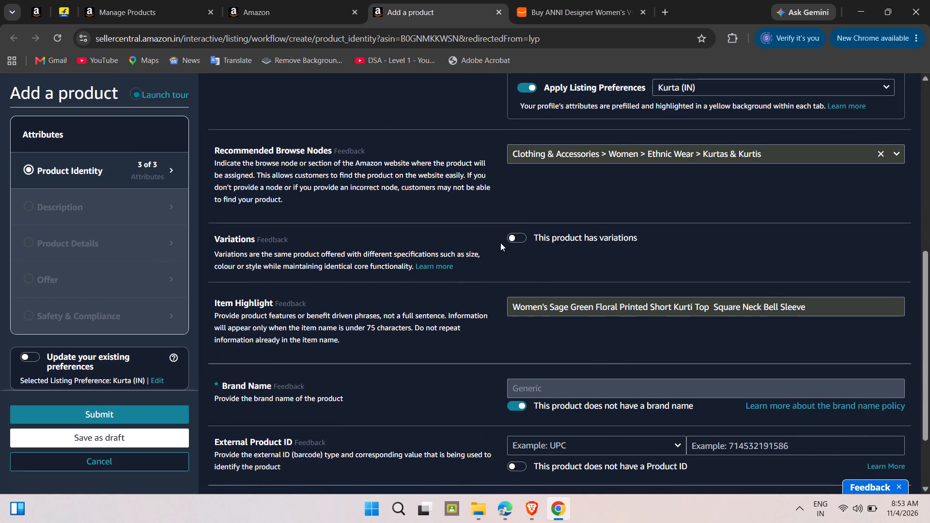
click(517, 238)
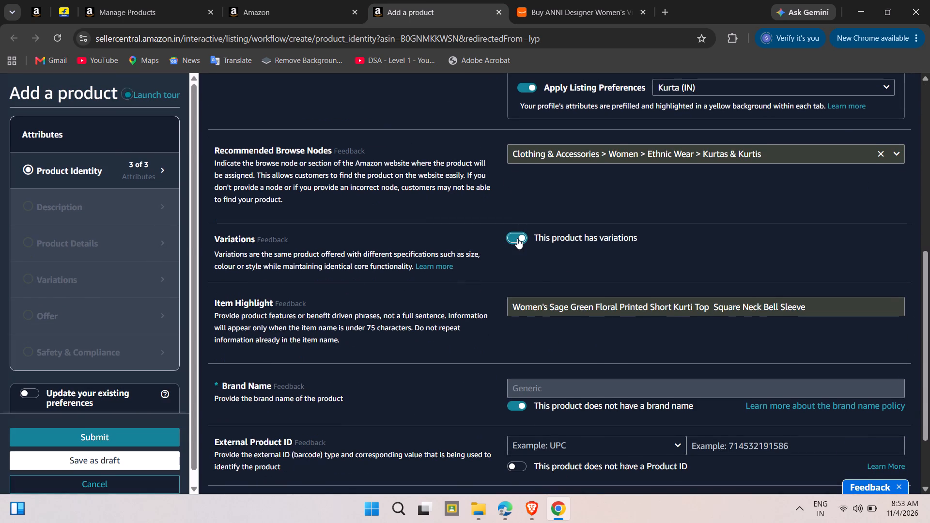
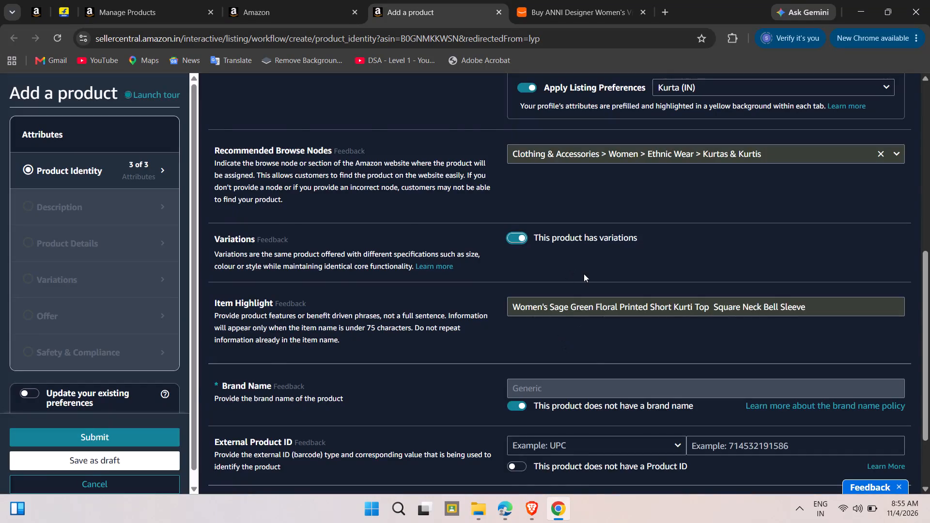
Mark the kurti listing as having no Product ID and continue to its Description section.
scroll(584, 274, down, 2)
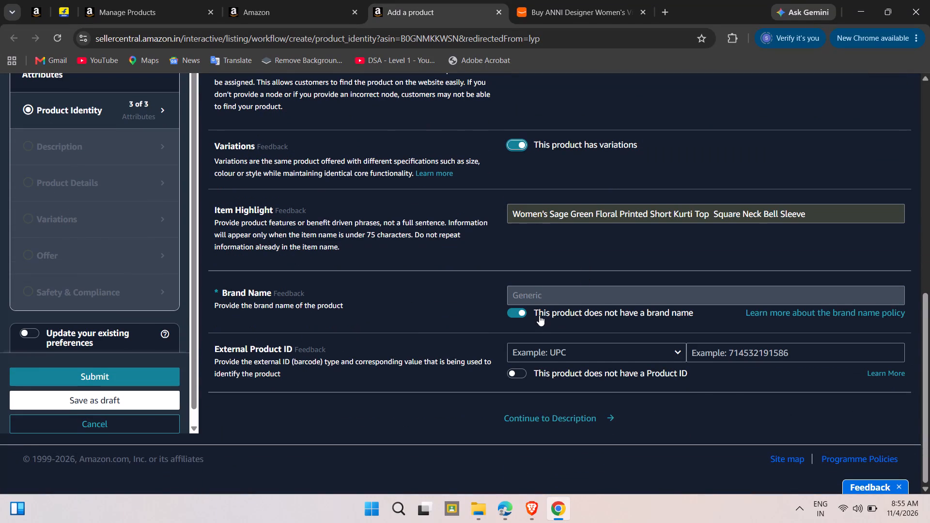
scroll(539, 316, down, 1)
click(522, 372)
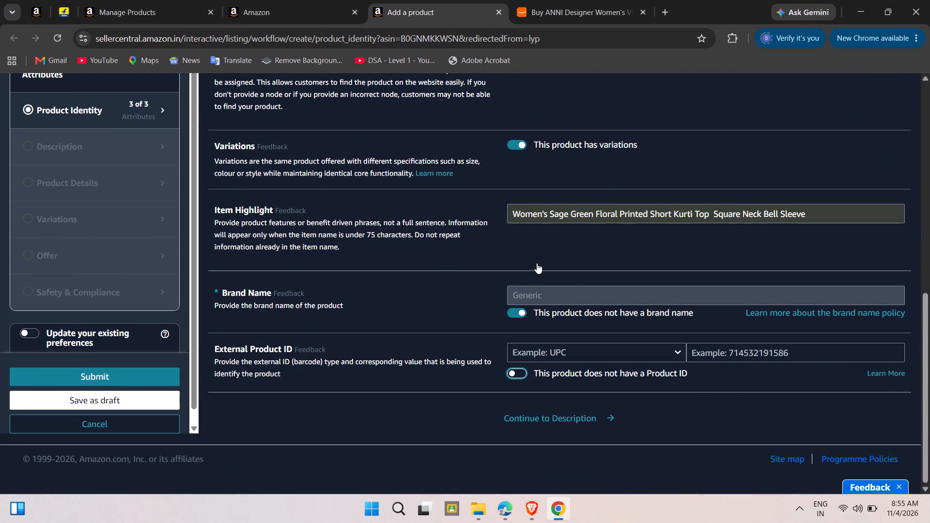
scroll(537, 263, up, 4)
scroll(537, 263, down, 3)
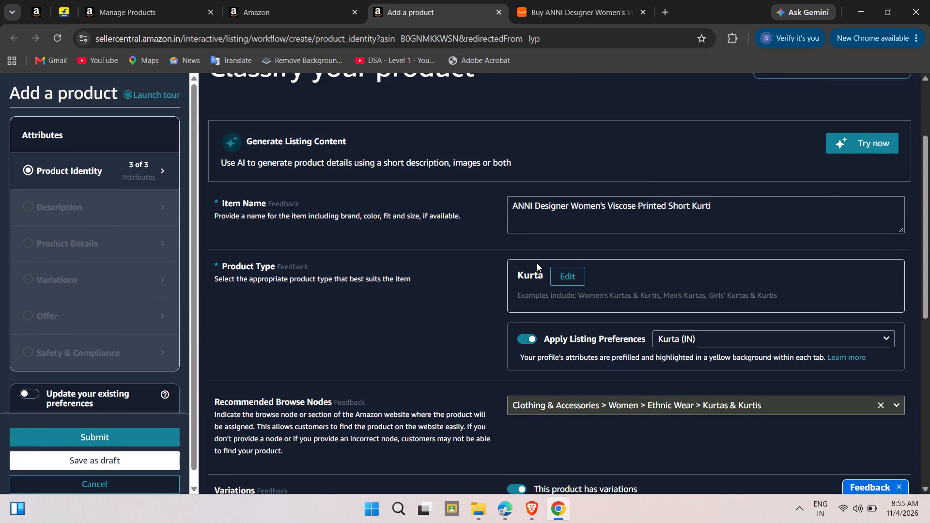
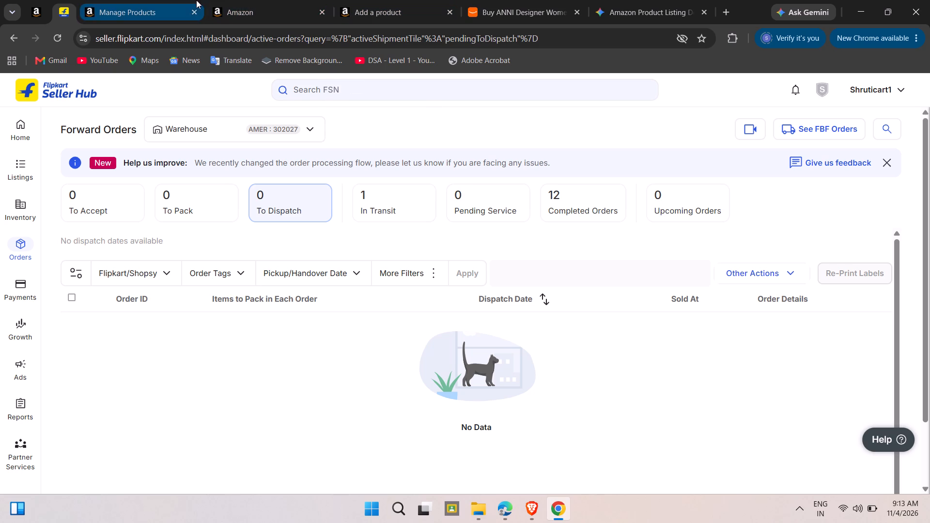
click(398, 1)
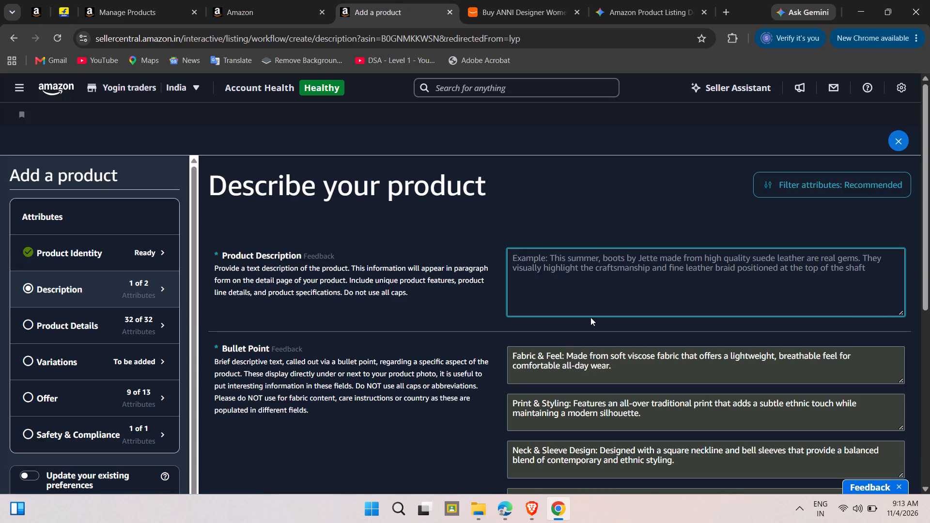
click(576, 293)
key(ctrl+v)
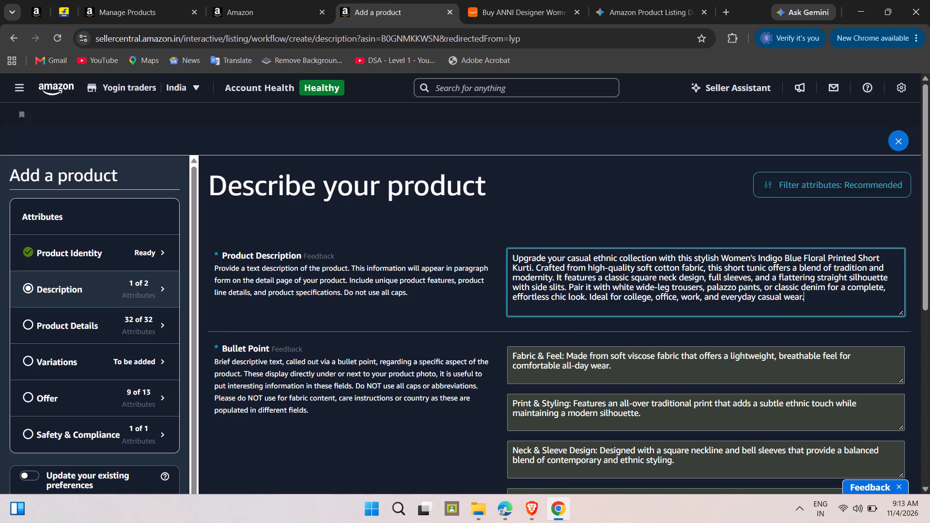
Upload Blue Floral Kurta Fashion Portrait from the myself amazon listing folder as the listing's main image.
scroll(504, 426, down, 3)
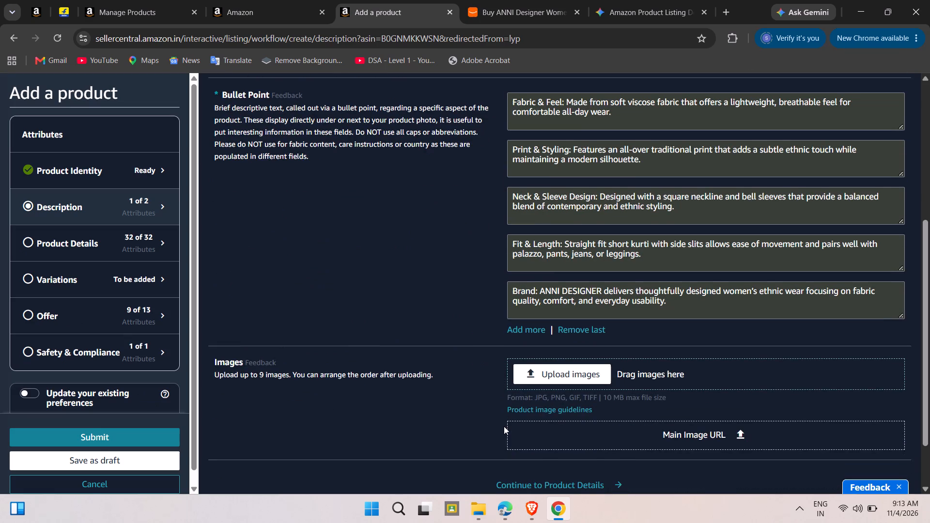
drag(401, 305, 547, 372)
click(547, 372)
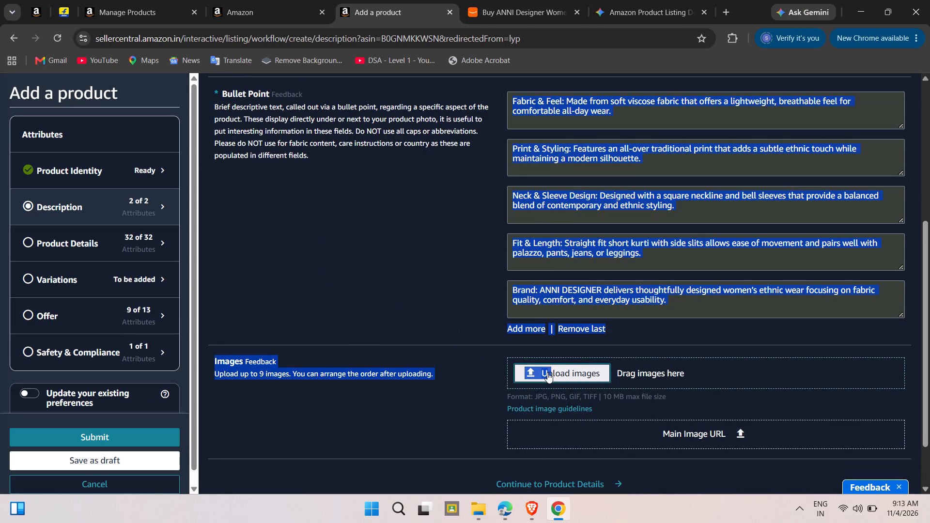
click(391, 422)
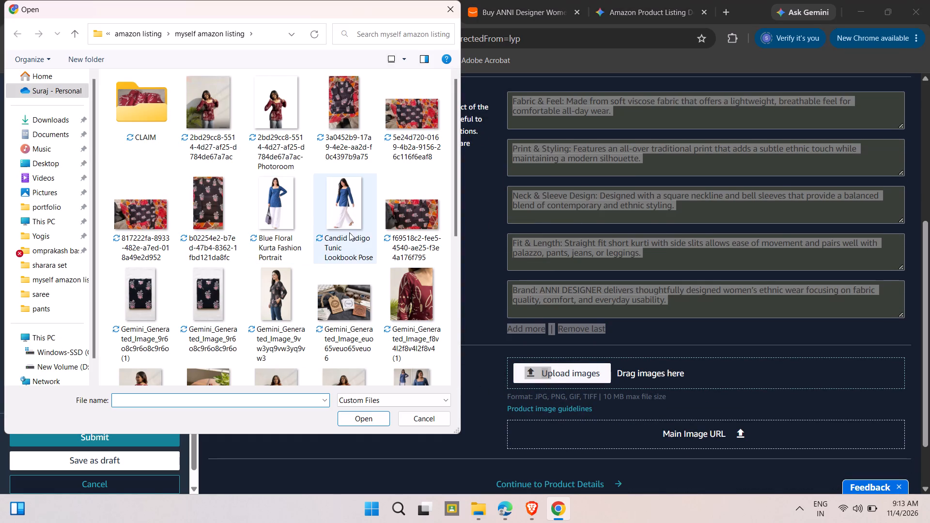
double_click(290, 213)
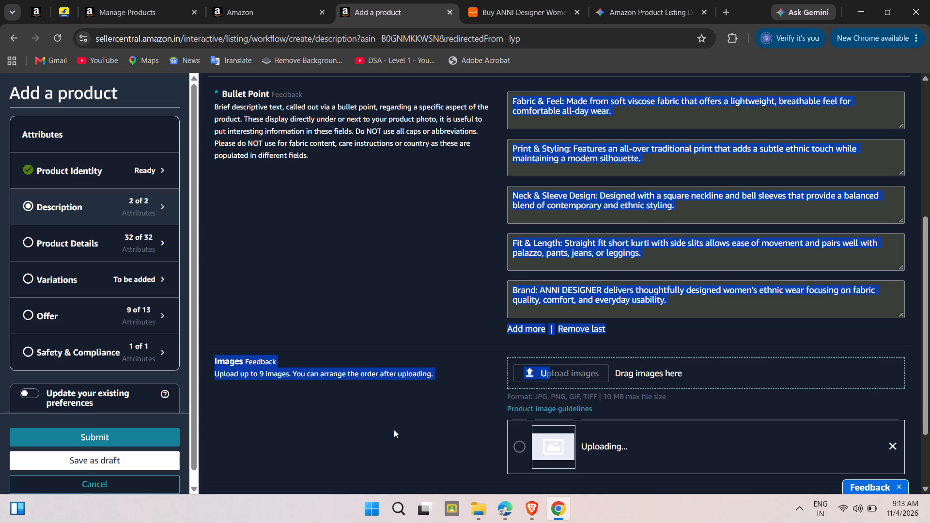
click(394, 430)
click(396, 339)
click(702, 313)
click(702, 313)
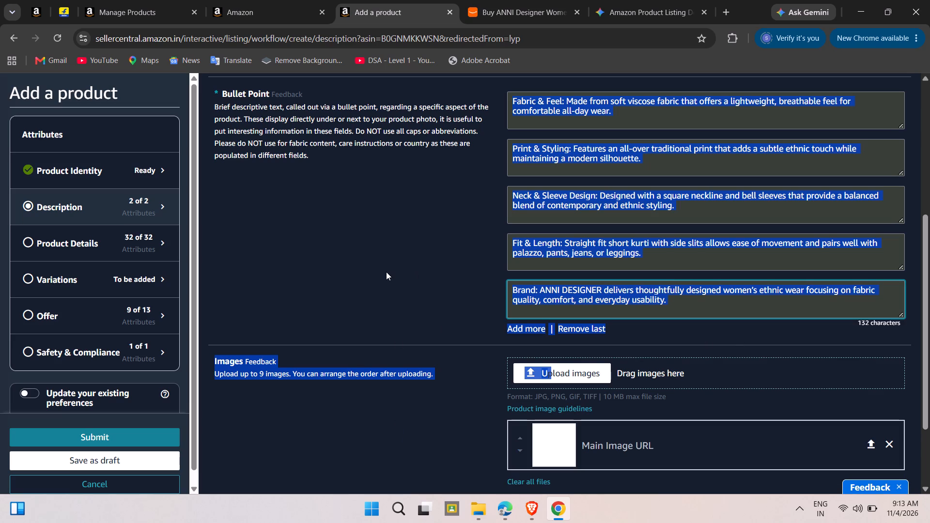
double_click(386, 272)
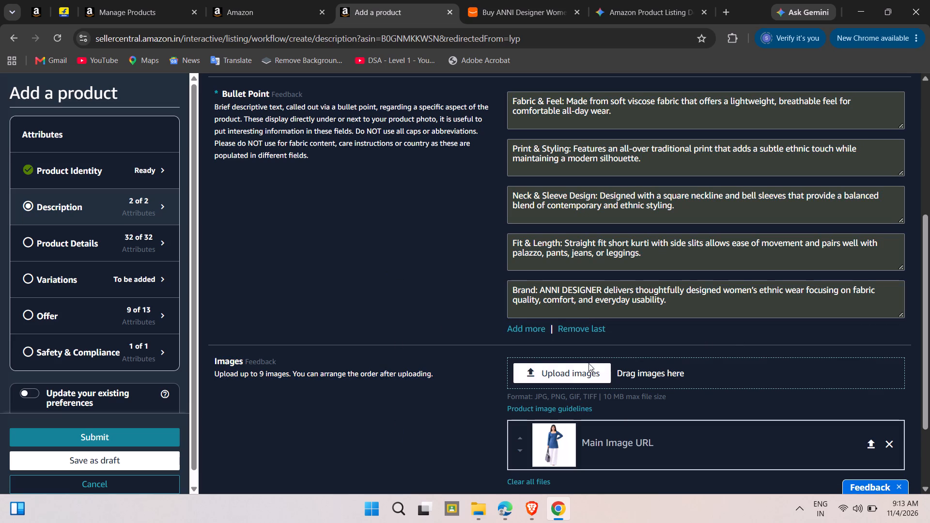
Upload Candid Indigo Tunic Lookbook Pose as Image 2 and the blue kurti's full-length flat-lay with the bag as Image 3.
click(578, 370)
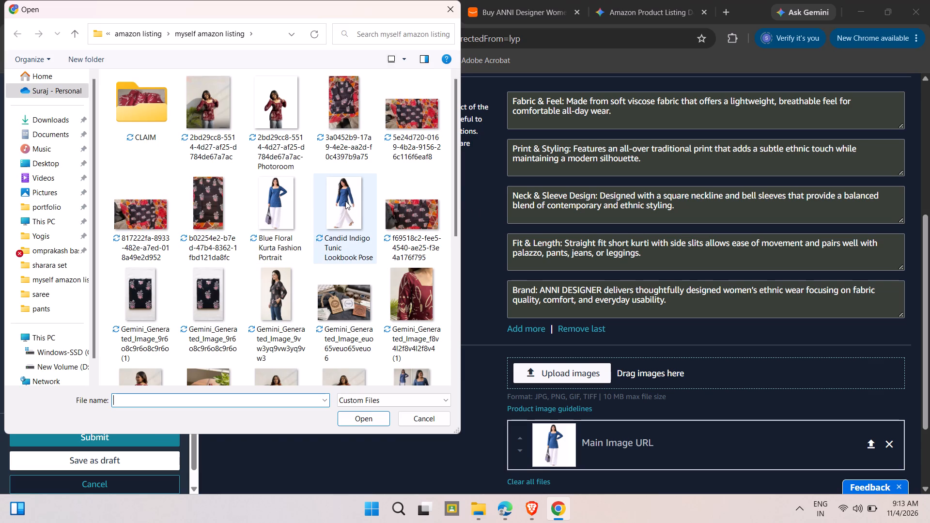
double_click(345, 201)
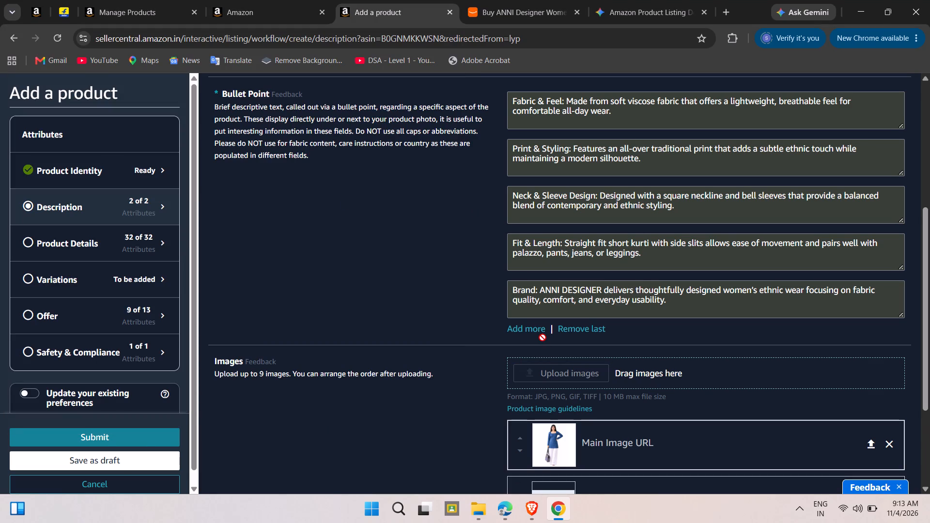
scroll(641, 397, down, 1)
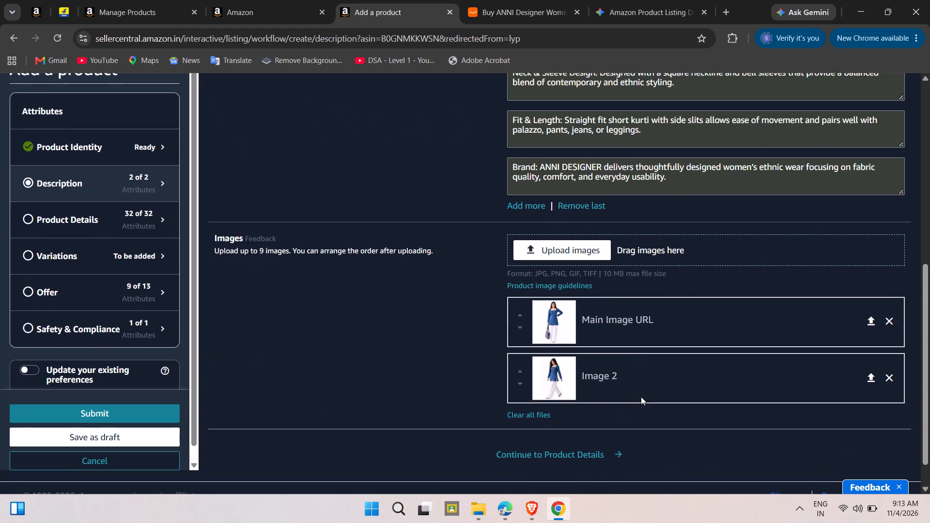
click(582, 254)
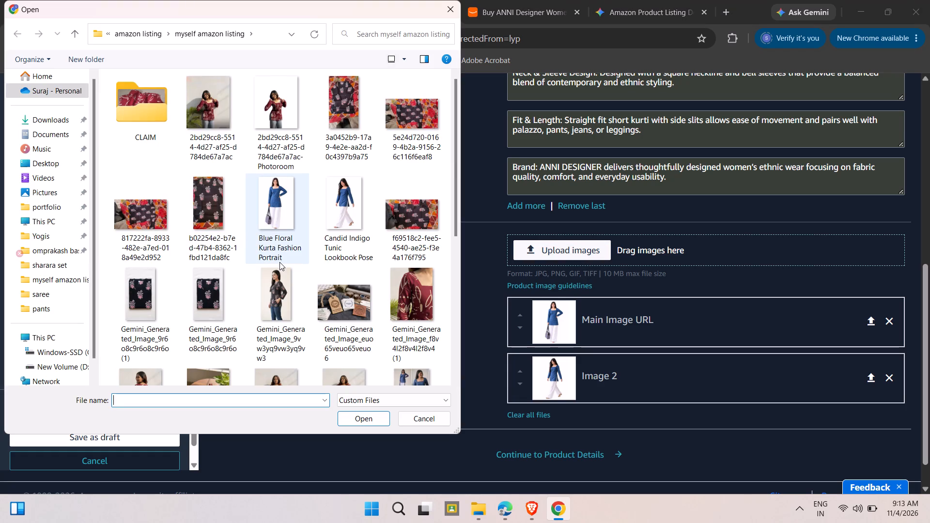
scroll(279, 262, down, 2)
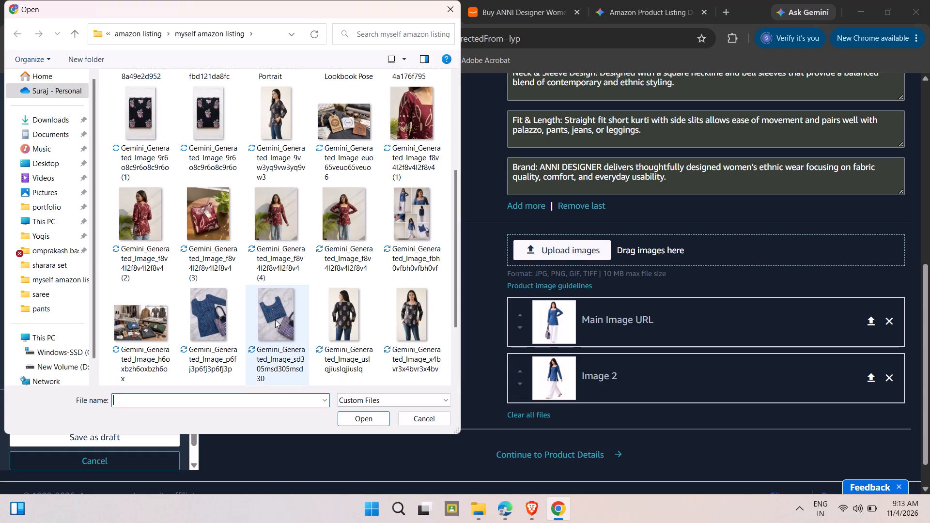
double_click(217, 326)
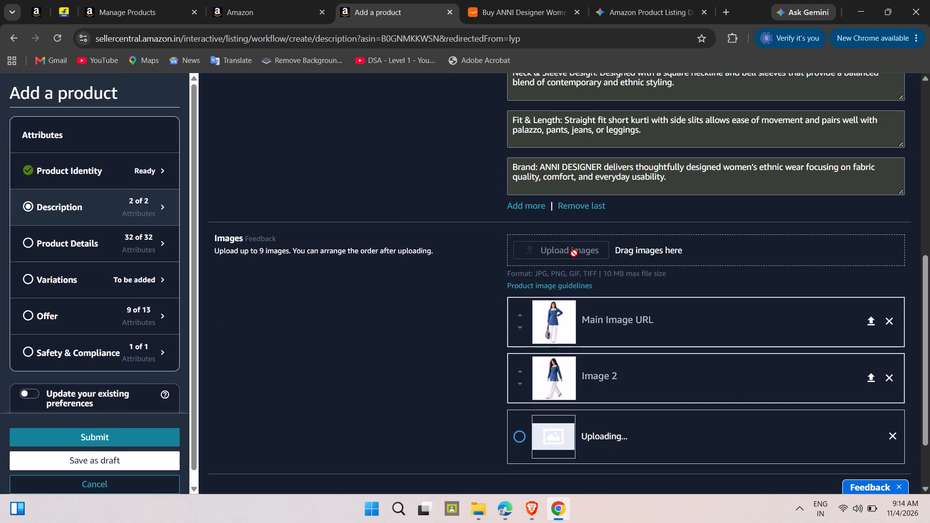
Upload the blue kurti's back-view model image from the same folder as Image 4.
click(574, 253)
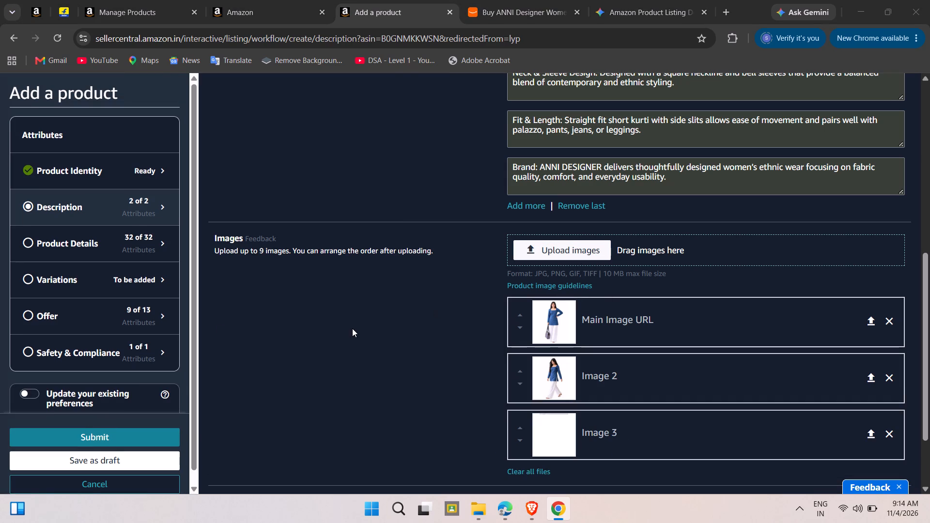
scroll(242, 316, down, 4)
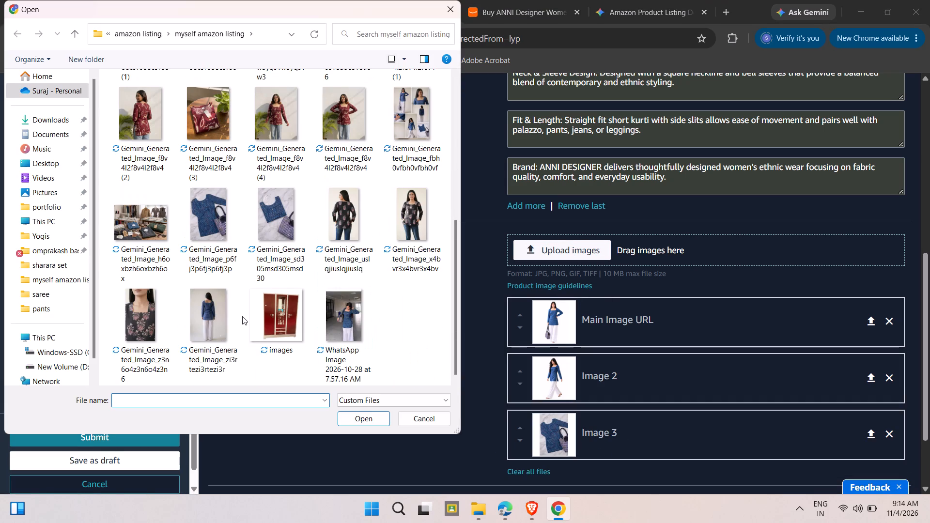
double_click(213, 311)
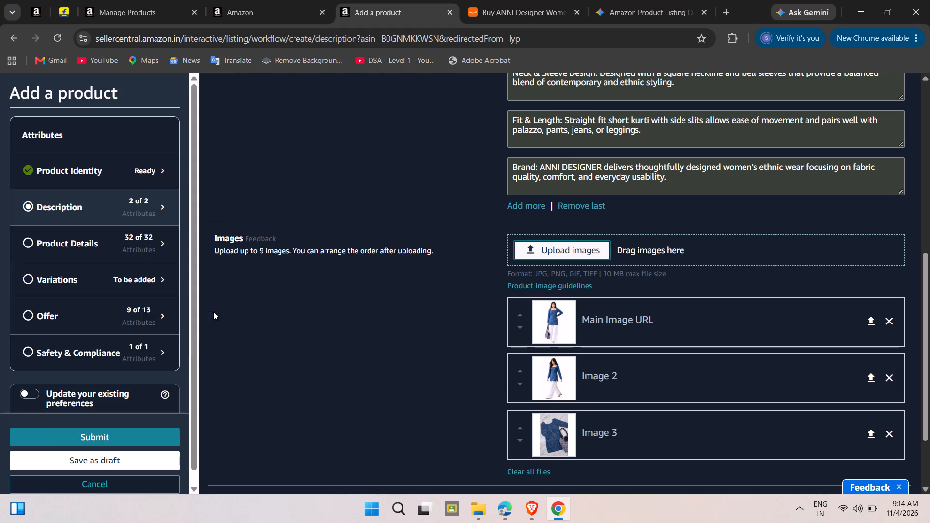
drag(634, 479, 631, 430)
click(458, 439)
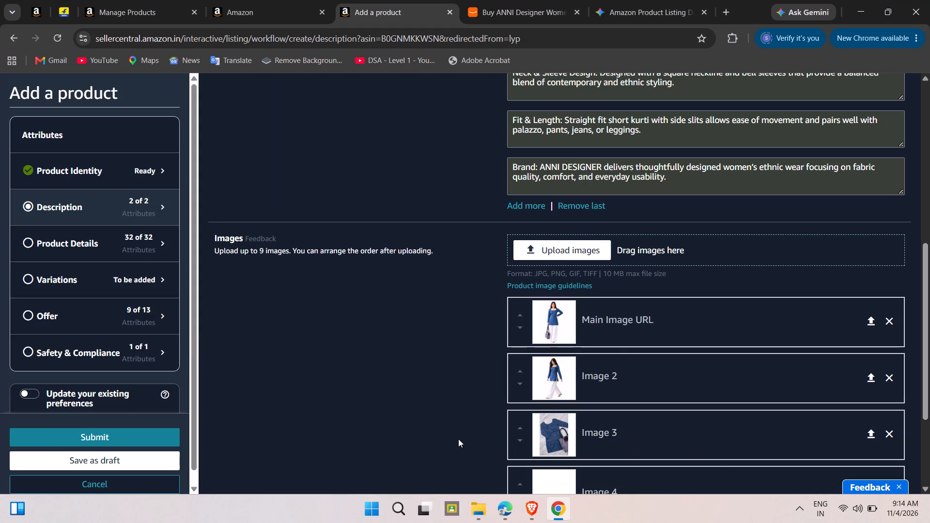
Upload the folded blue kurti flat-lay, Gemini_Generated_Image_sd305msd305msd30, as Image 5.
click(558, 246)
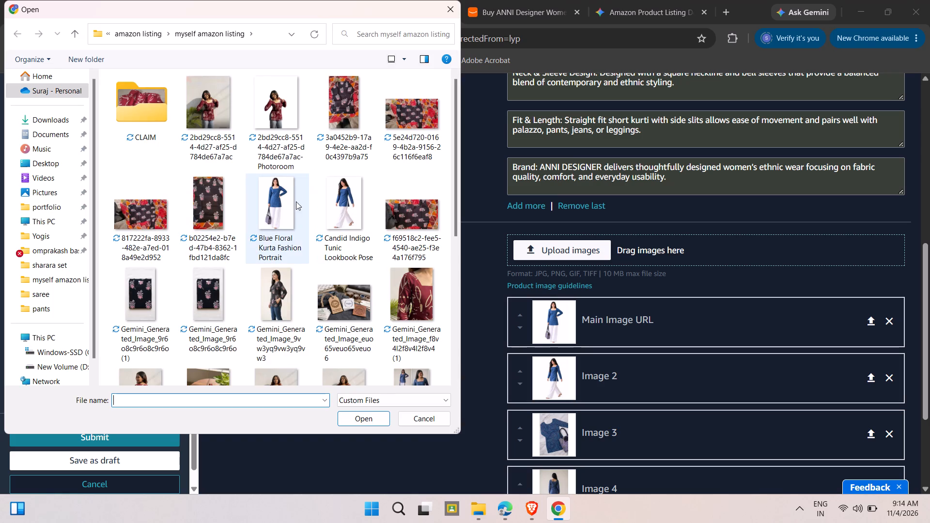
scroll(287, 245, down, 3)
double_click(285, 227)
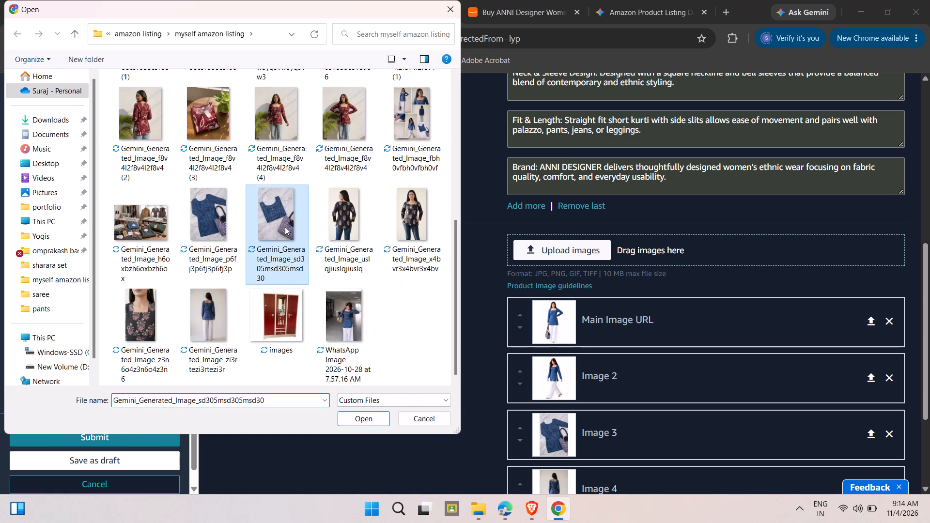
scroll(647, 382, down, 5)
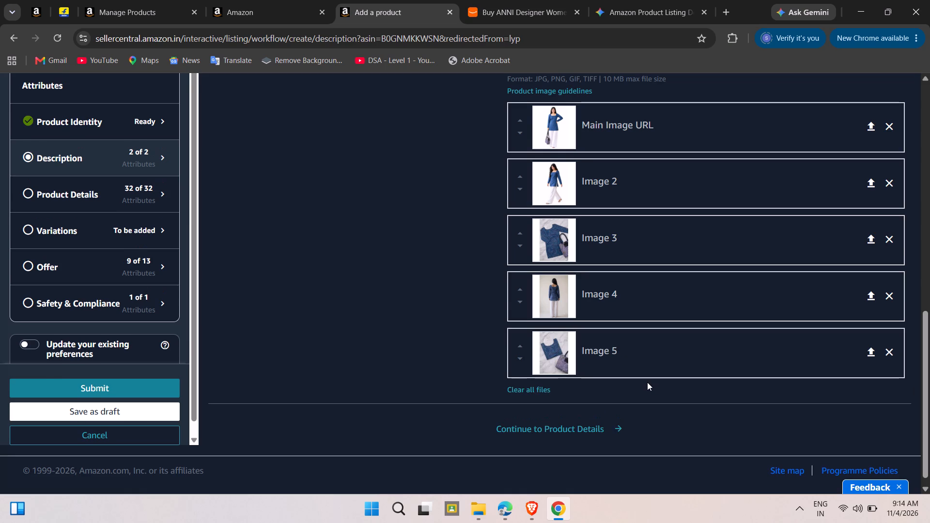
scroll(647, 382, right, 2)
scroll(647, 382, down, 5)
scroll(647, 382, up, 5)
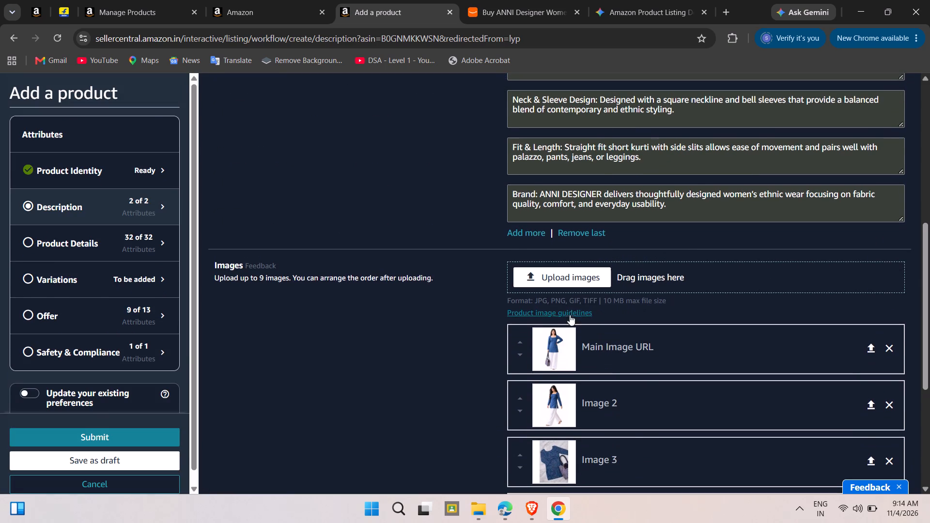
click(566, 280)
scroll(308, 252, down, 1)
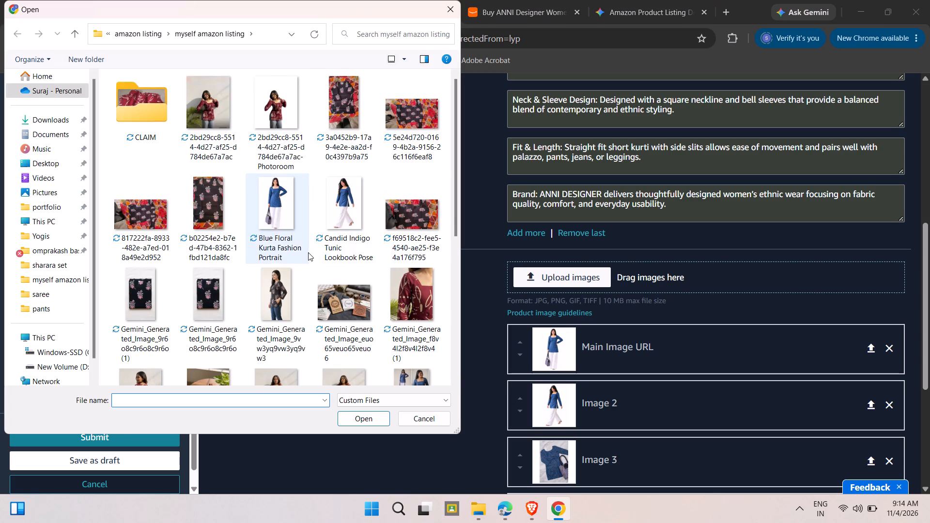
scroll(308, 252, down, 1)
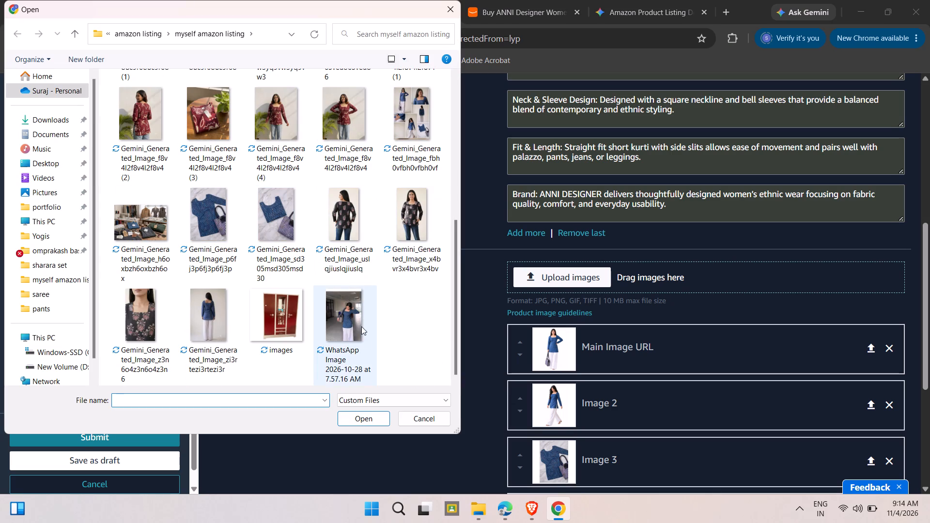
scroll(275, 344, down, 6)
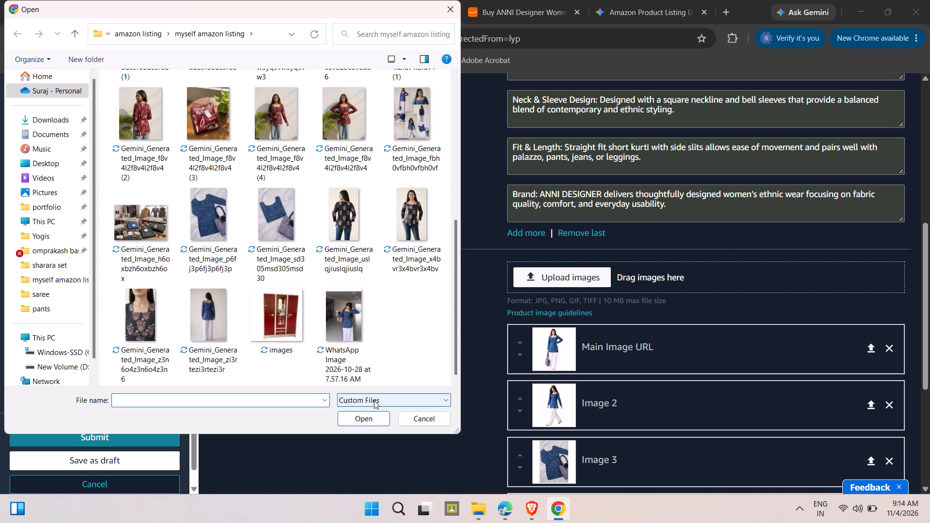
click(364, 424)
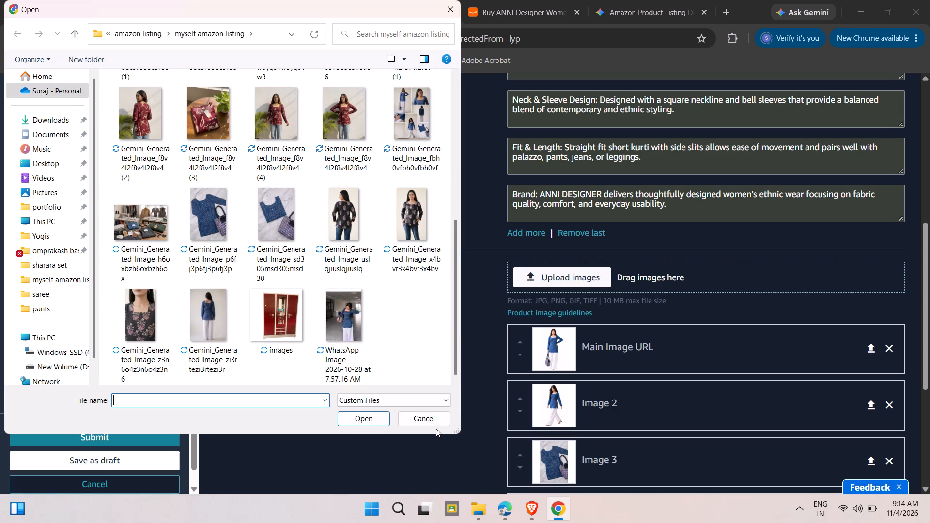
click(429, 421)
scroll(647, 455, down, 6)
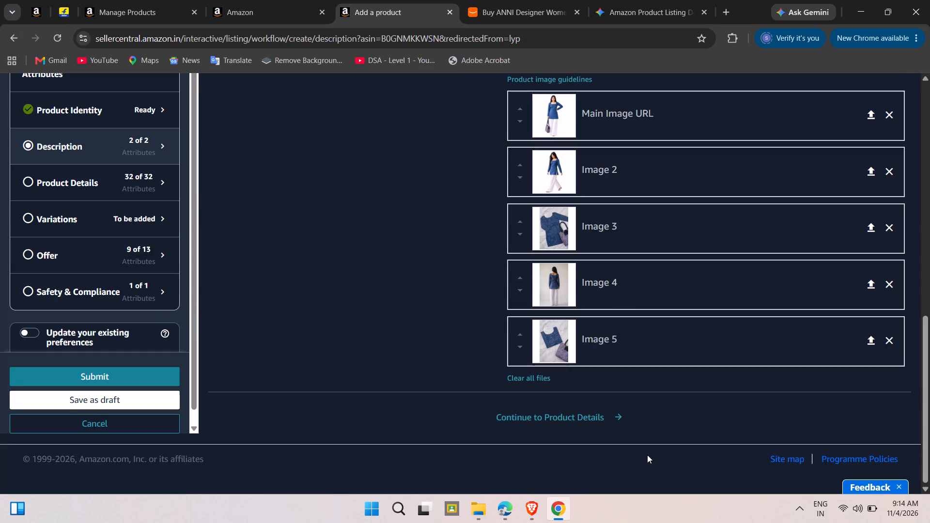
Continue to Product Details and review the filled-in kurti attributes, from collar style and size through colour, occasion, care instructions and pattern.
click(567, 417)
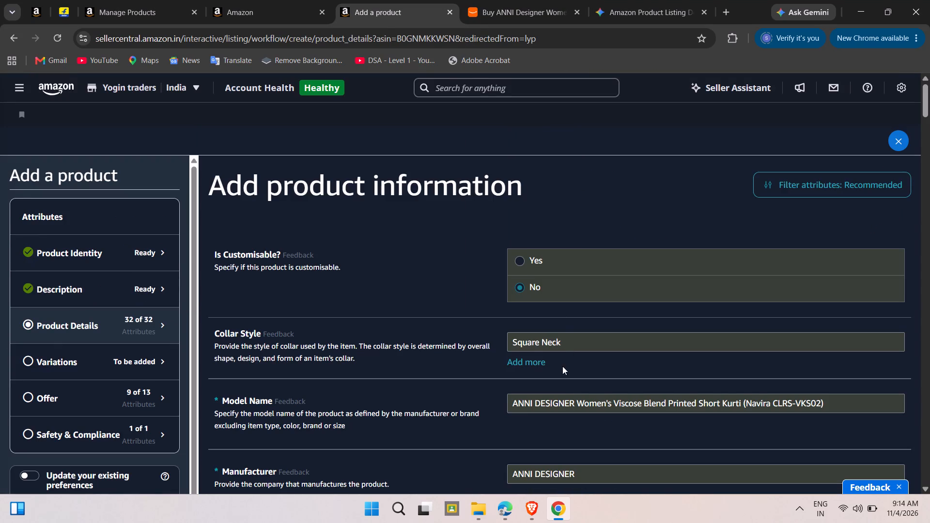
scroll(562, 366, down, 1)
scroll(635, 356, down, 3)
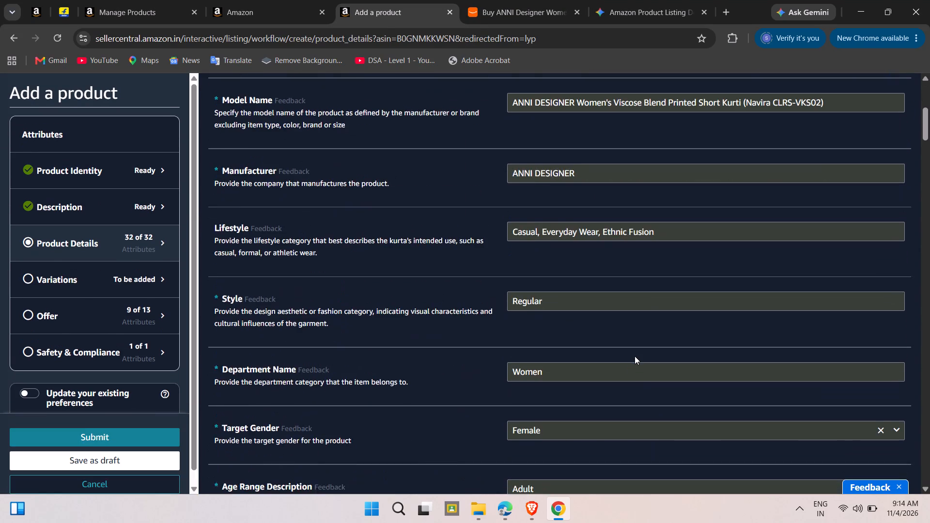
scroll(635, 356, down, 9)
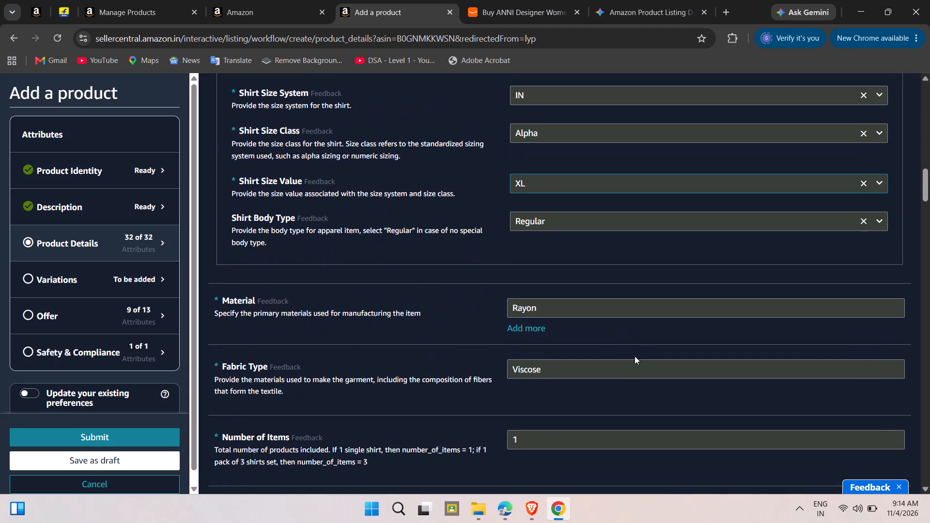
scroll(635, 356, down, 6)
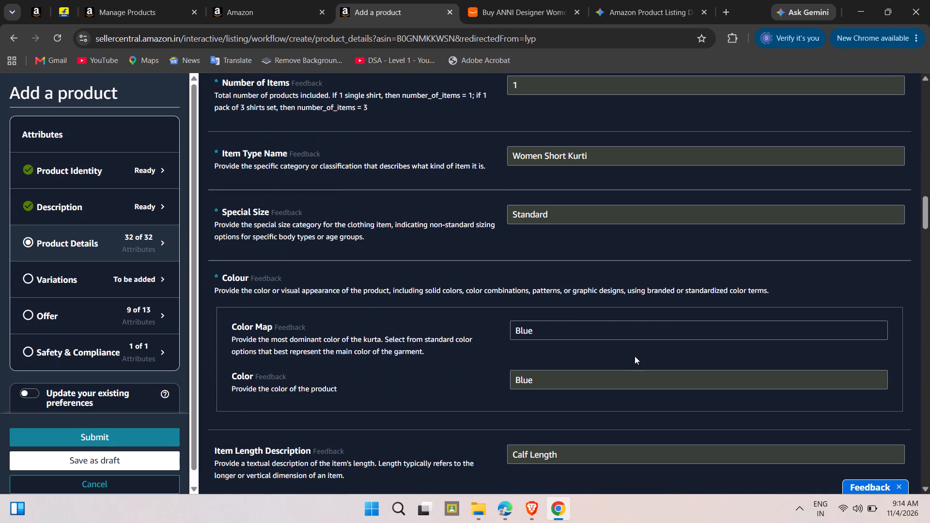
scroll(635, 356, up, 2)
scroll(635, 356, down, 4)
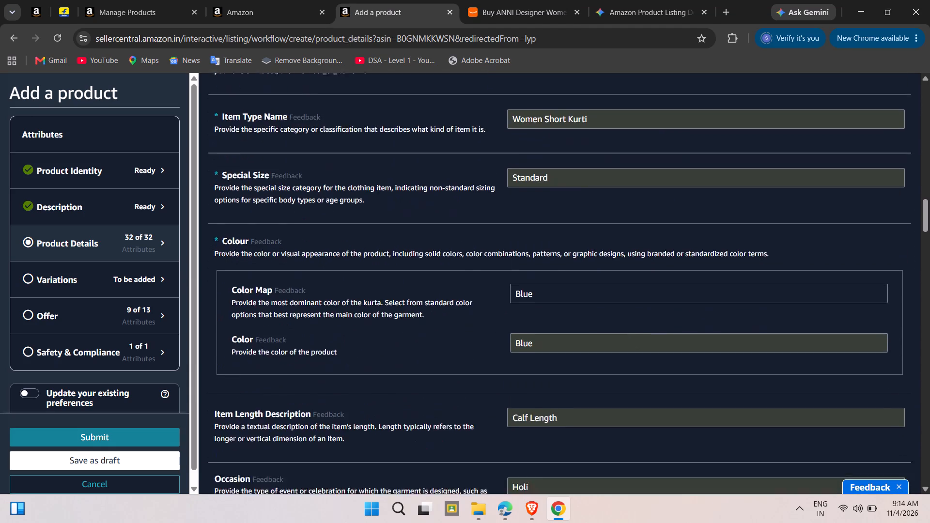
scroll(635, 356, down, 4)
scroll(635, 356, up, 3)
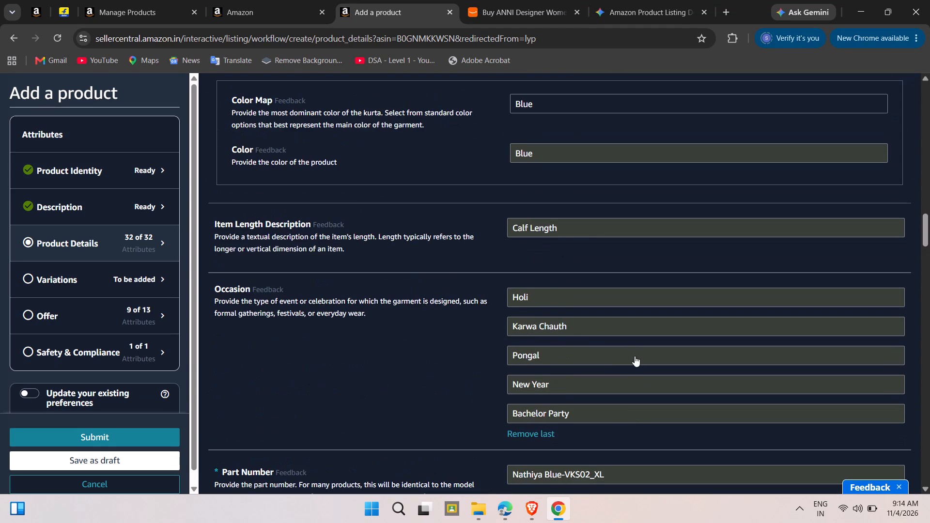
scroll(554, 378, down, 3)
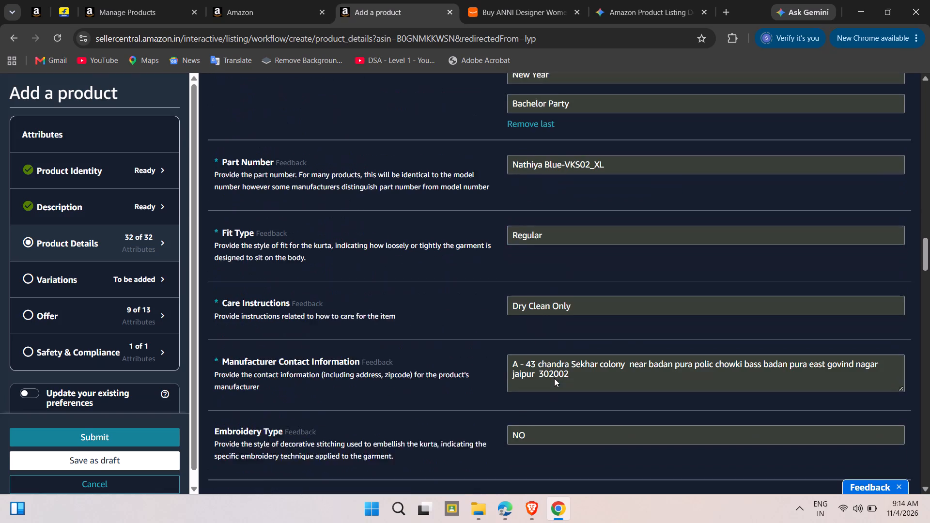
scroll(554, 378, down, 2)
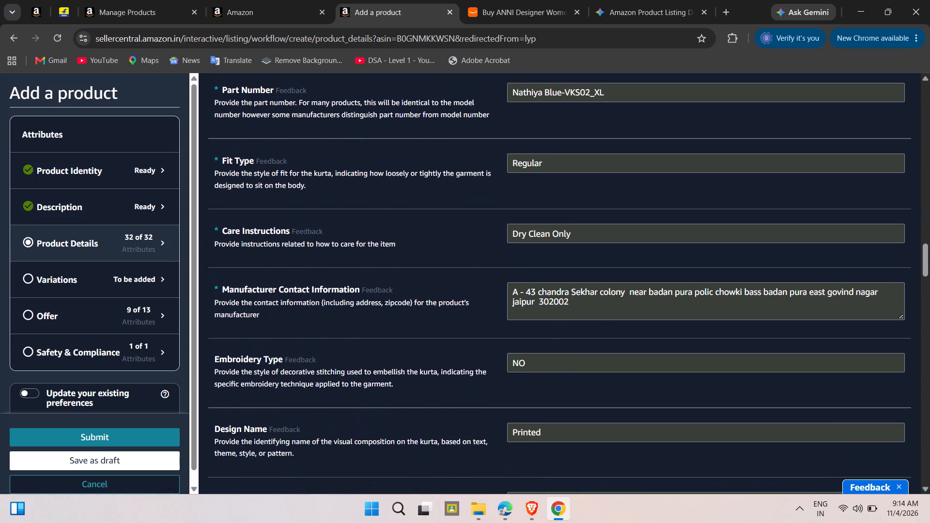
scroll(542, 346, down, 1)
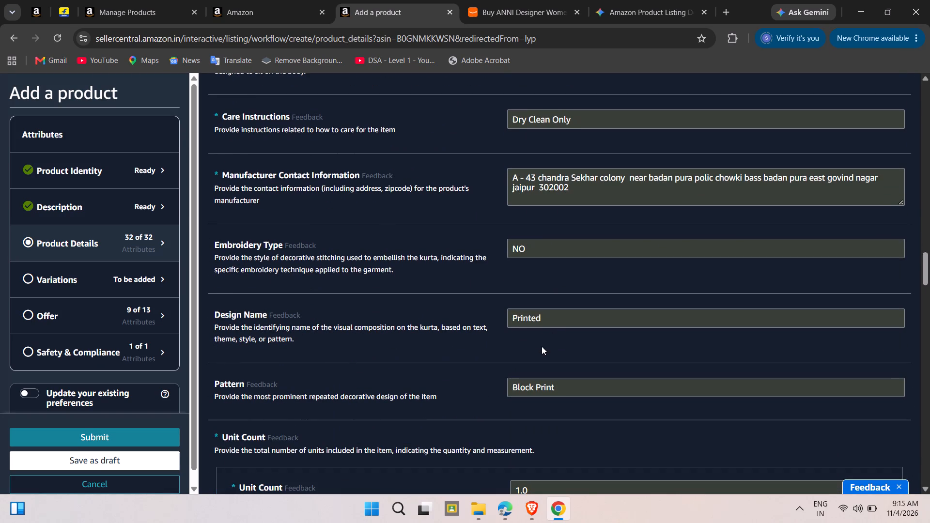
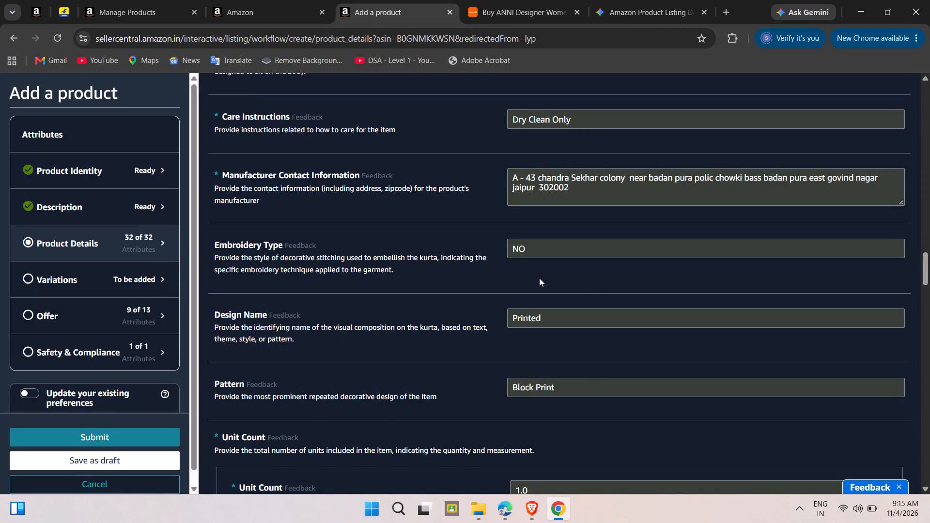
Change the Shirt Size Value in Product Details to S.
scroll(539, 278, up, 1)
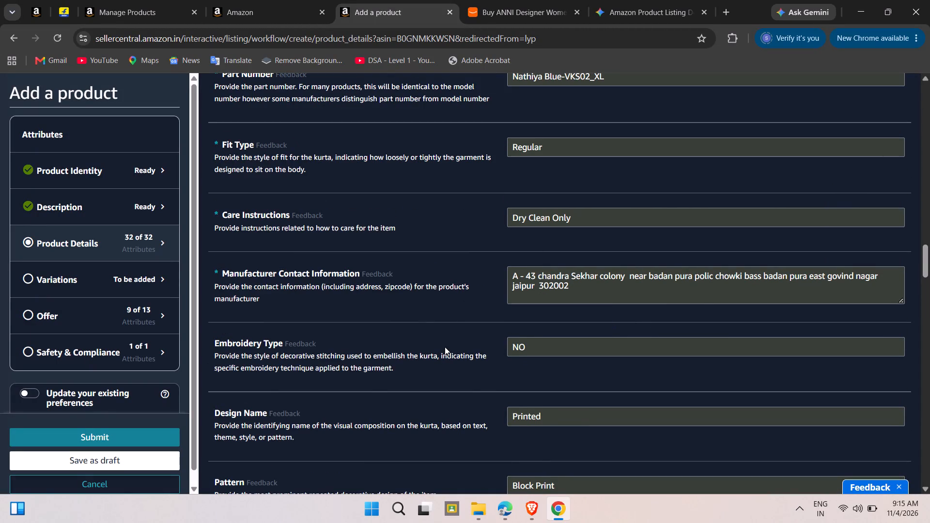
scroll(445, 347, up, 1)
scroll(550, 328, up, 1)
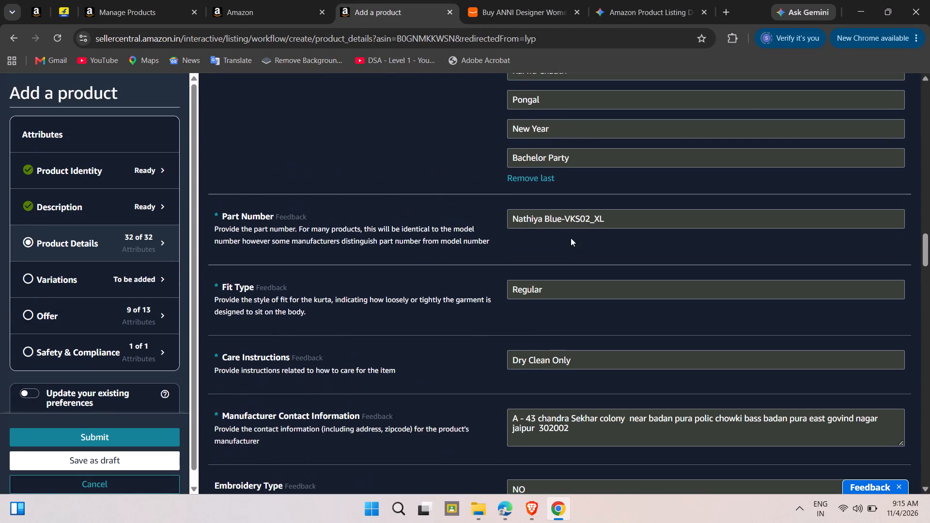
scroll(571, 236, up, 3)
scroll(494, 304, up, 1)
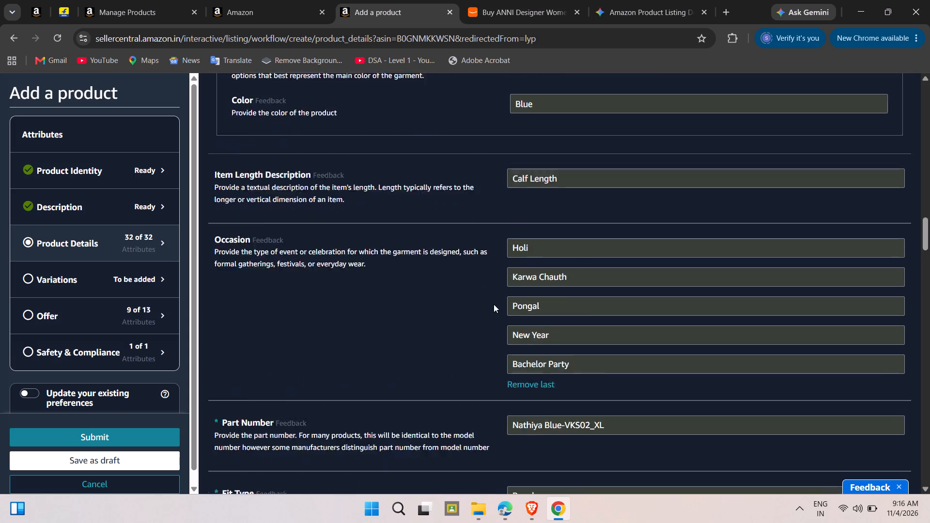
scroll(494, 304, up, 1)
scroll(508, 263, up, 1)
scroll(547, 254, up, 2)
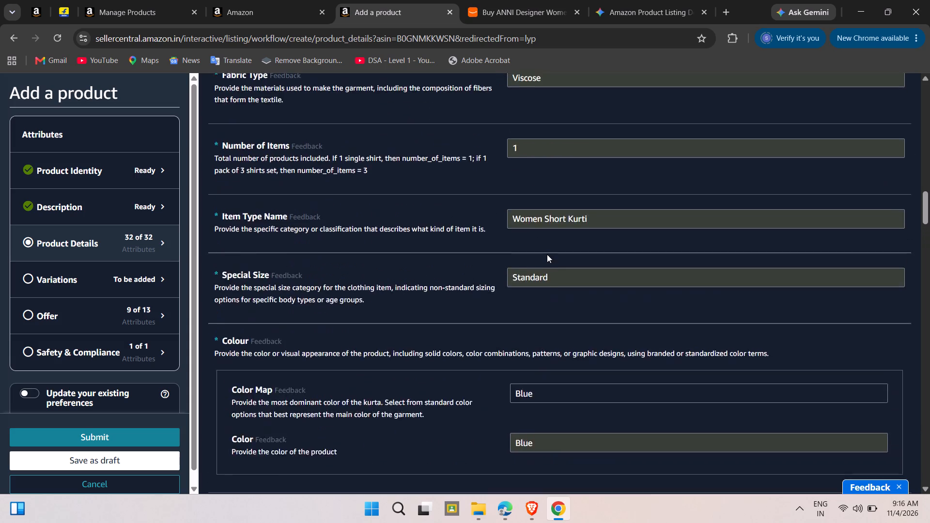
scroll(547, 254, up, 2)
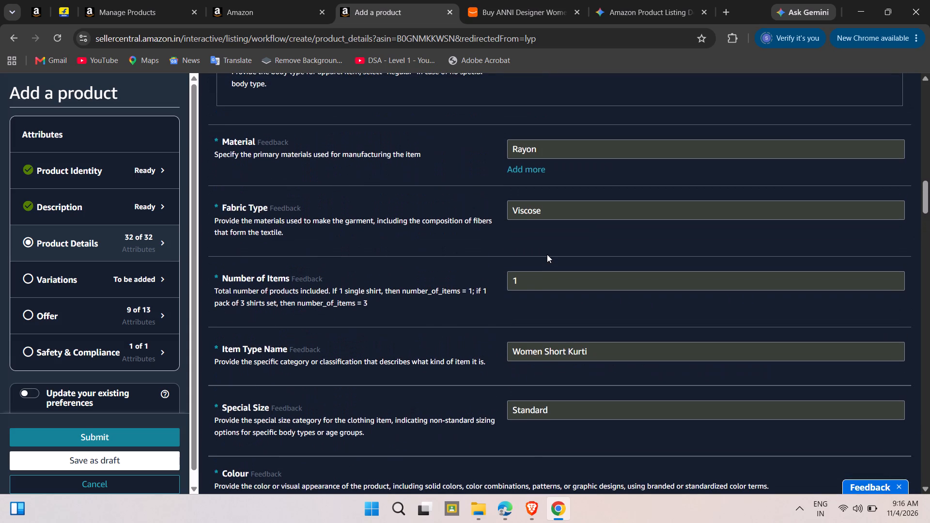
scroll(428, 242, up, 1)
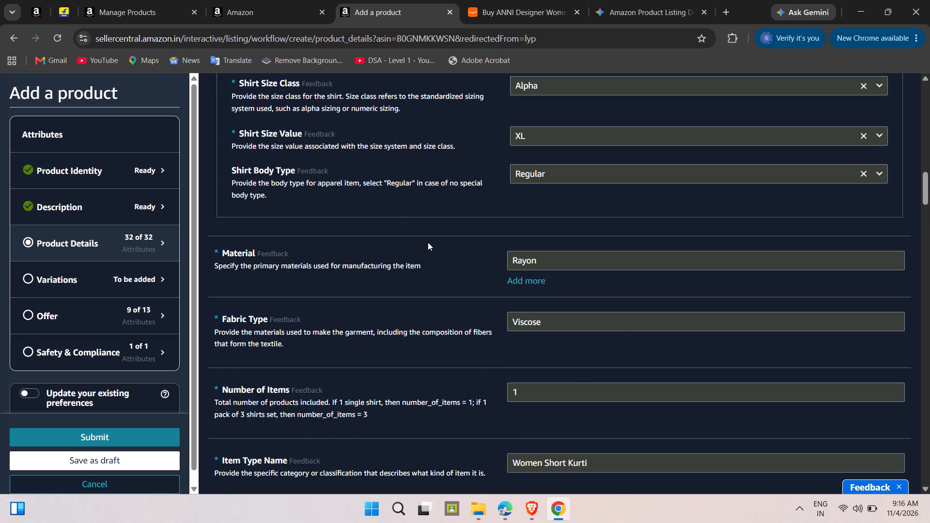
scroll(380, 335, up, 3)
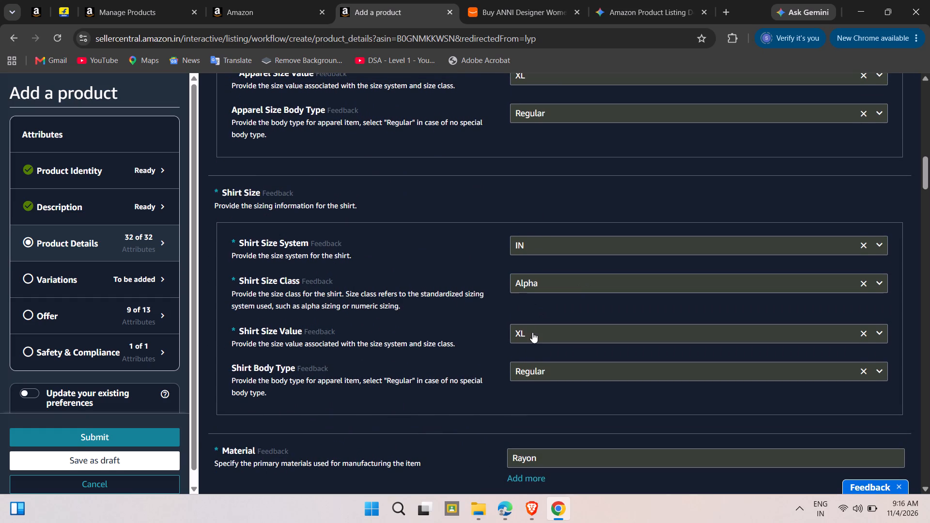
click(537, 338)
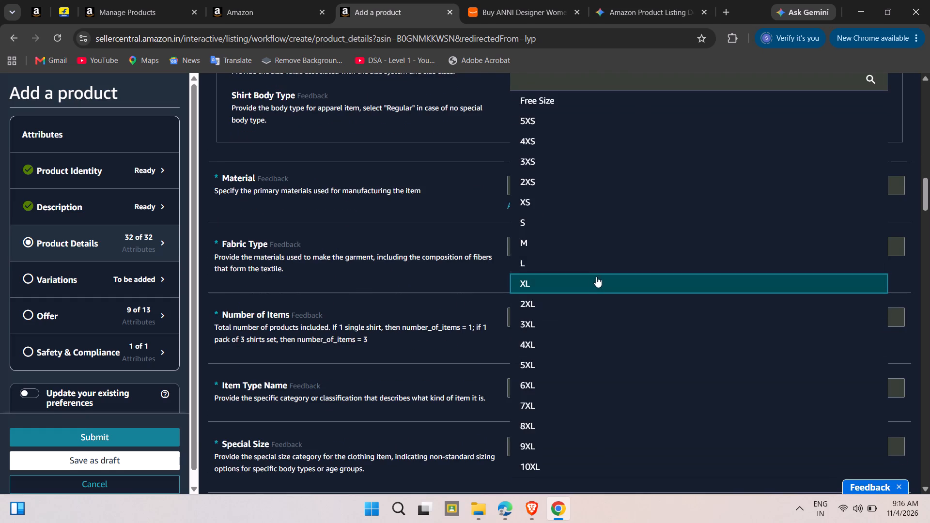
click(595, 278)
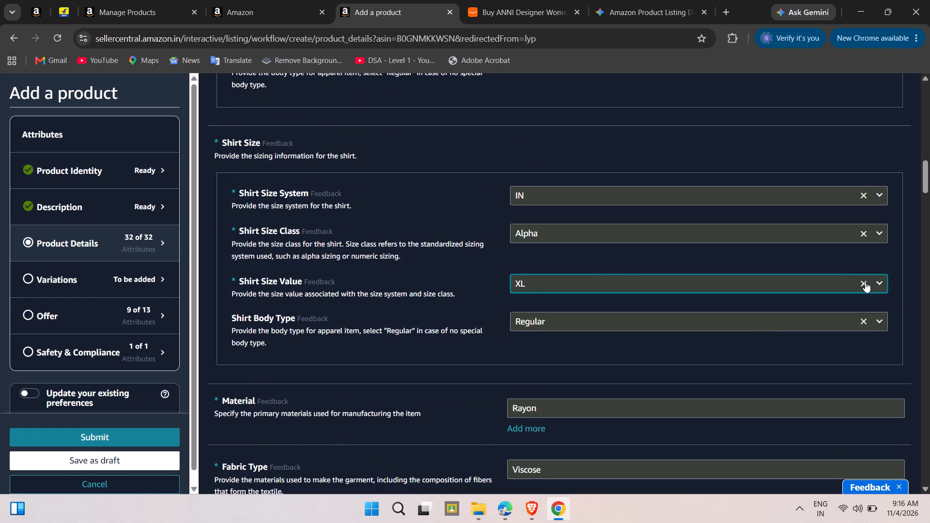
click(865, 282)
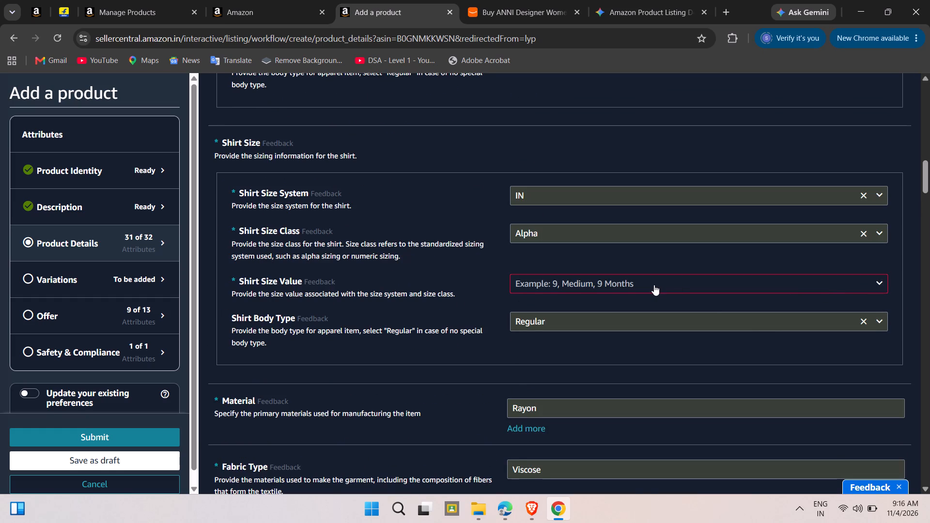
click(654, 285)
scroll(561, 413, down, 2)
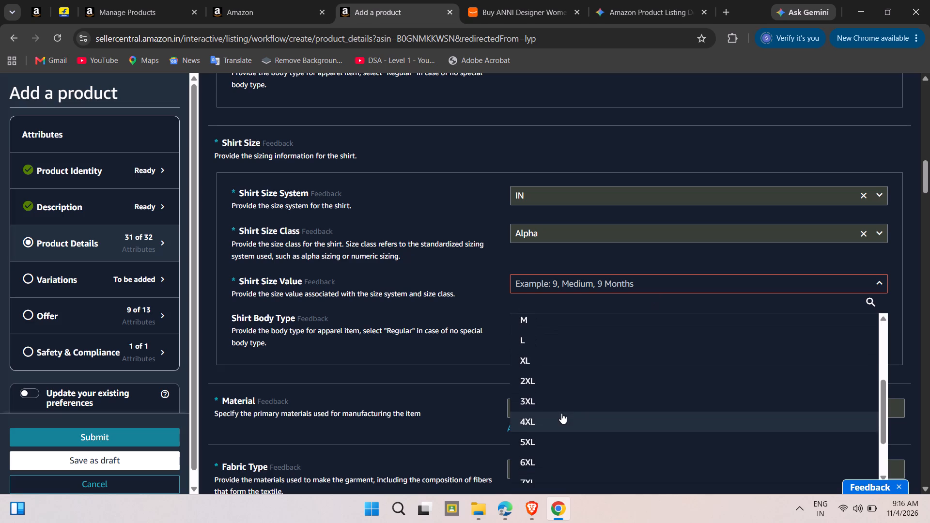
scroll(542, 378, up, 1)
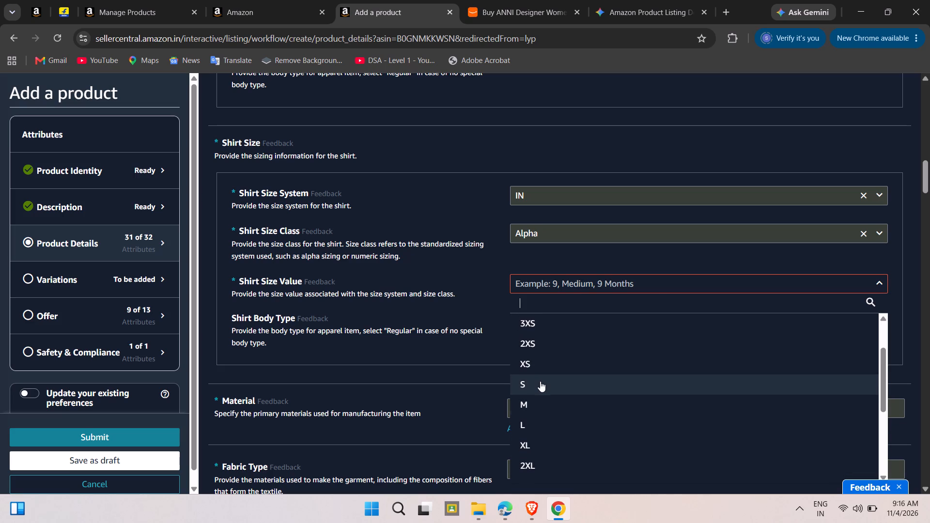
click(539, 379)
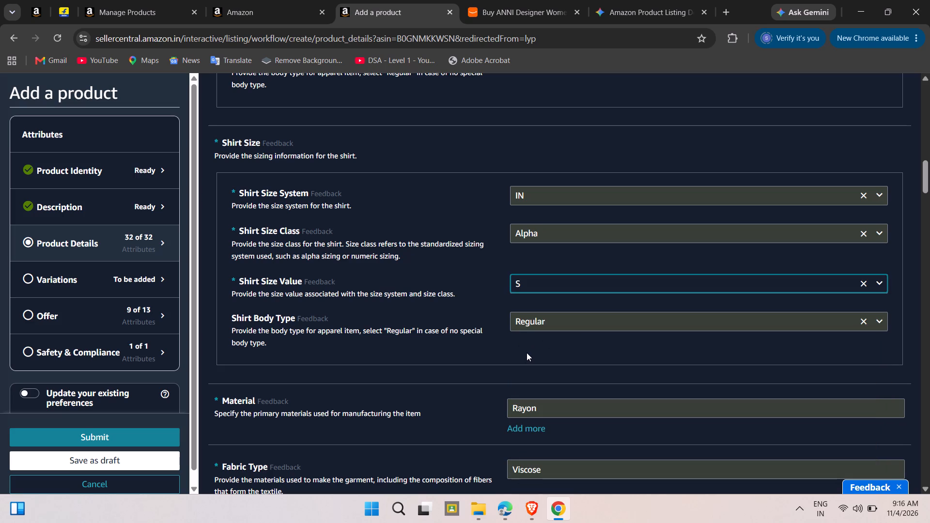
Change the Apparel Size Value to S.
scroll(527, 353, up, 3)
click(583, 305)
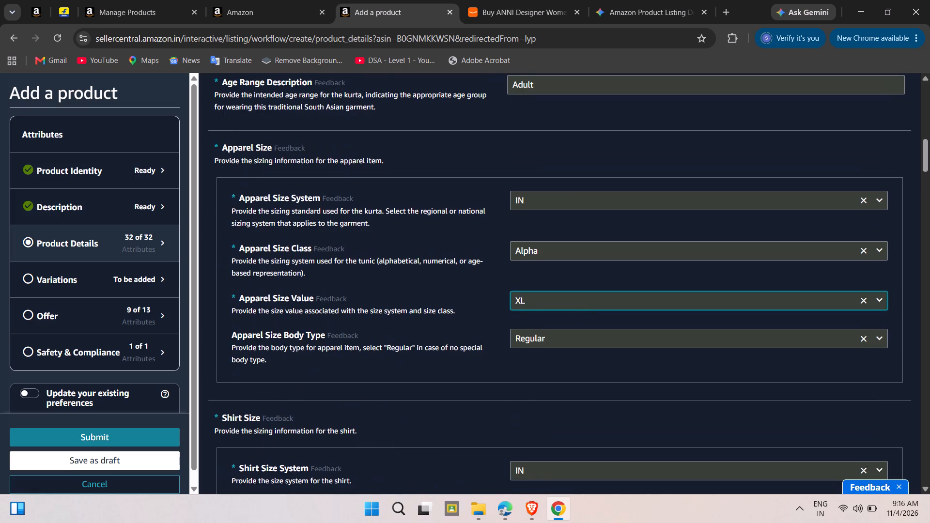
scroll(503, 429, down, 1)
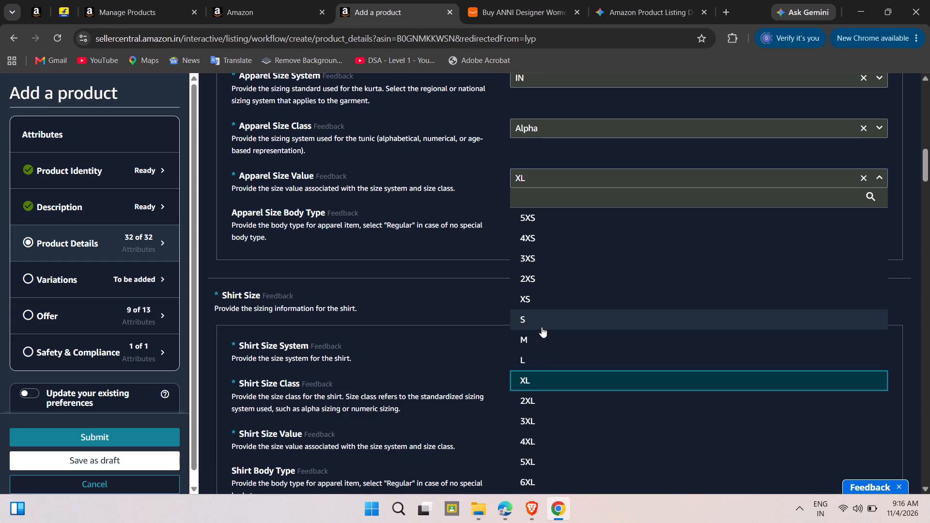
click(542, 327)
click(542, 327)
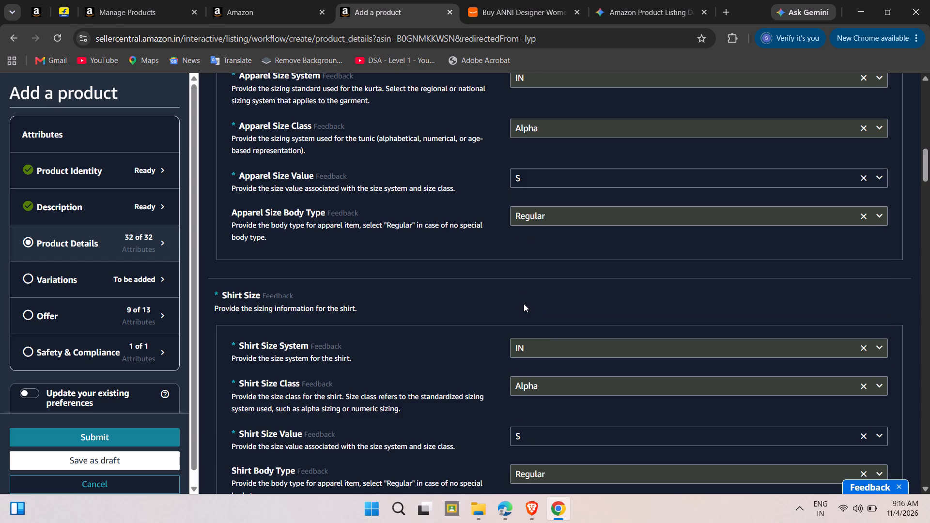
click(520, 303)
Replace the Manufacturer name with the saved entry Yogin Traders.
scroll(520, 303, up, 2)
scroll(566, 253, up, 2)
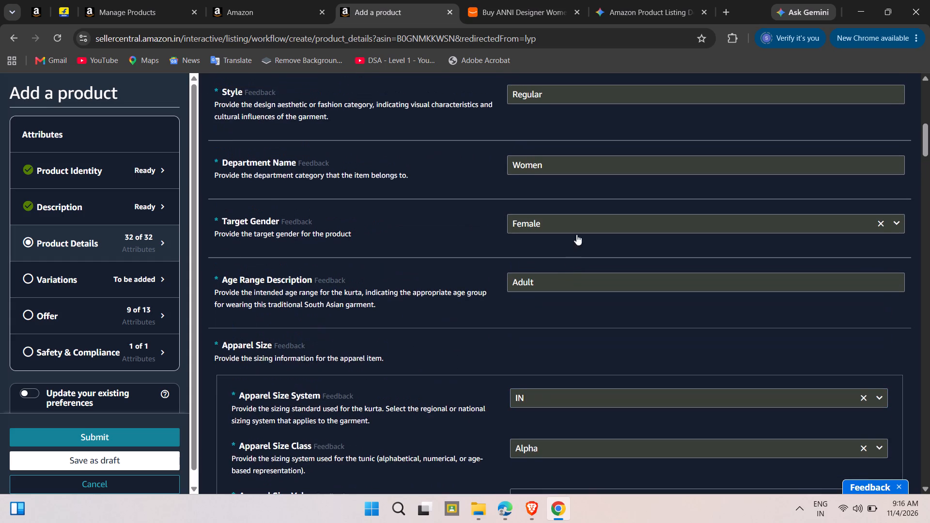
scroll(554, 228, up, 4)
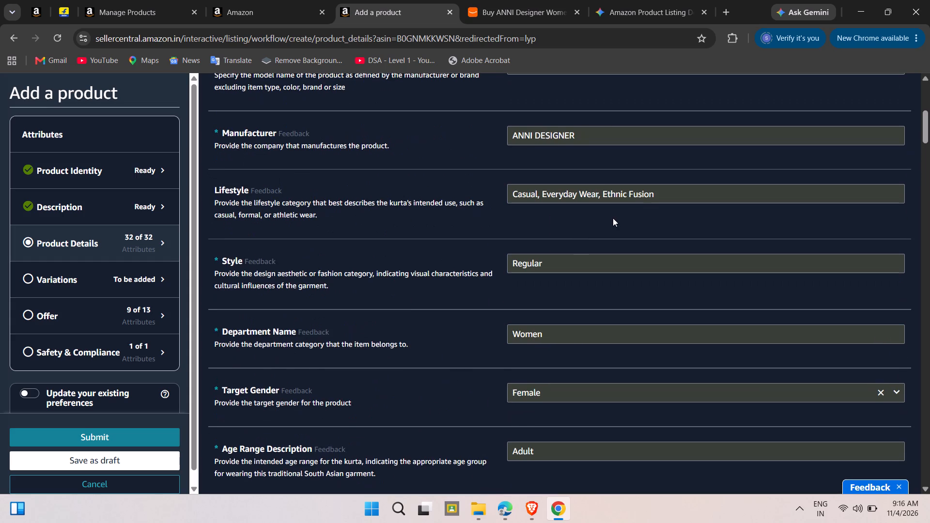
scroll(613, 218, up, 2)
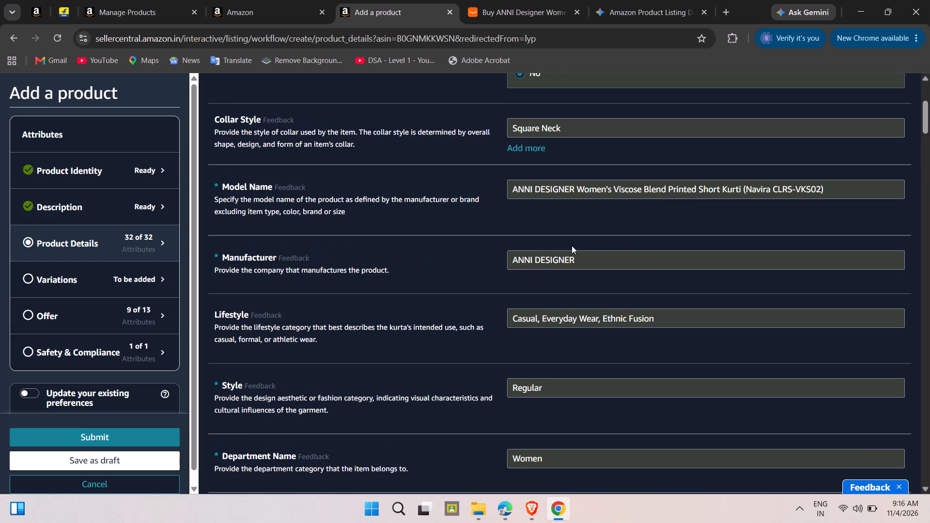
triple_click(582, 258)
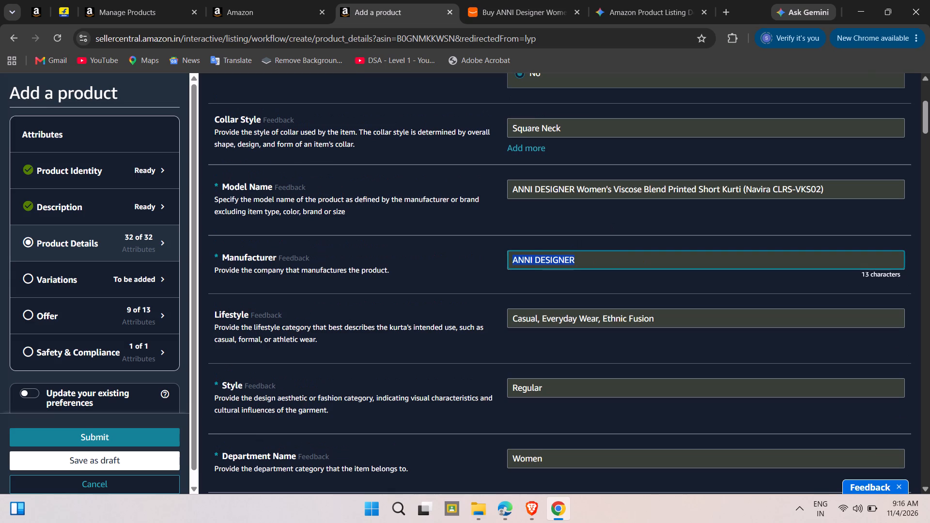
key(BackSpace)
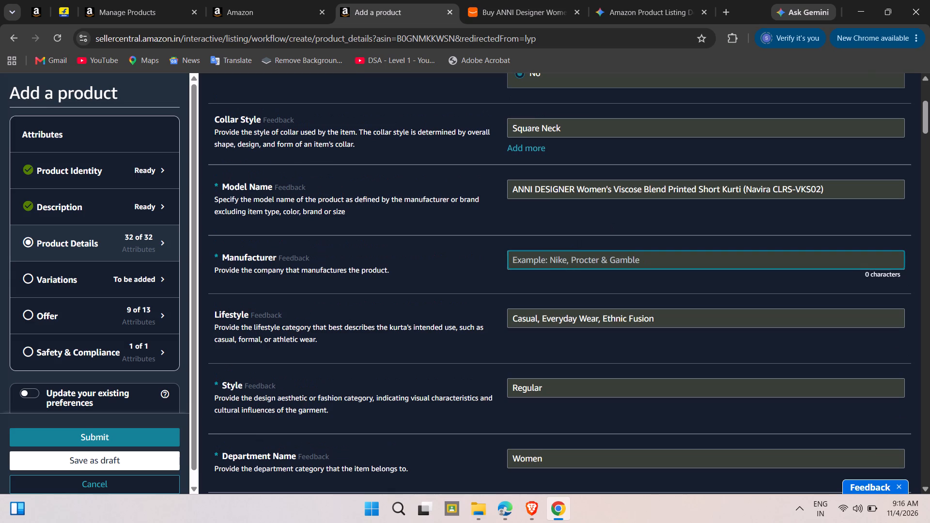
text(DSY)
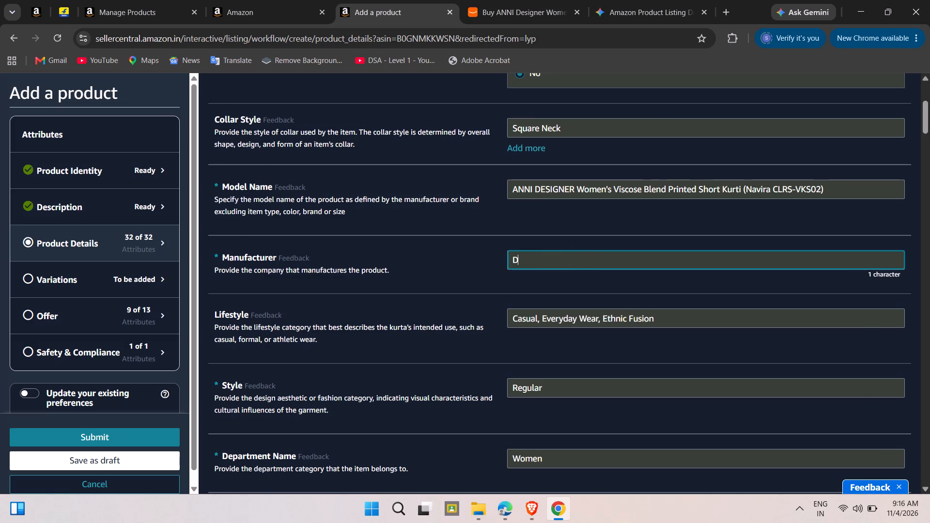
key(BackSpace)
key(BackSpace)
key(BackSpace)
key(BackSpace)
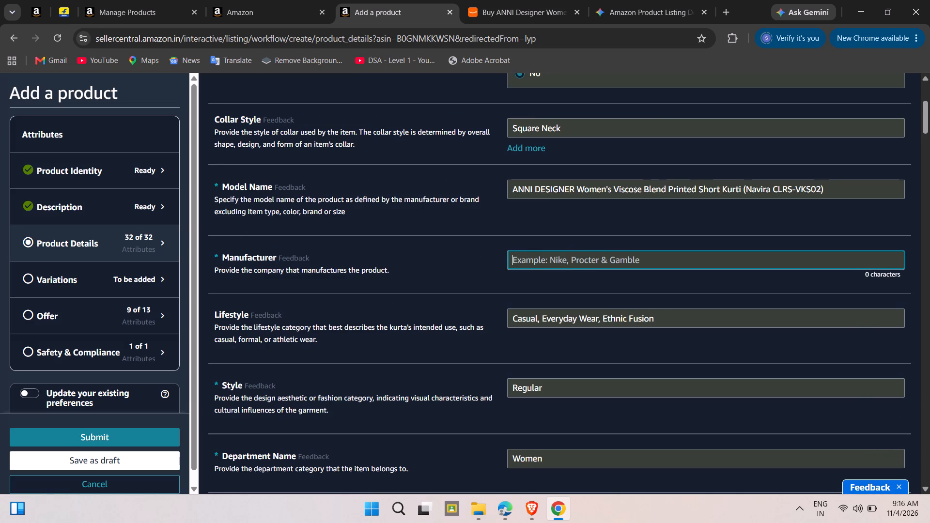
key(shift+y)
key(o)
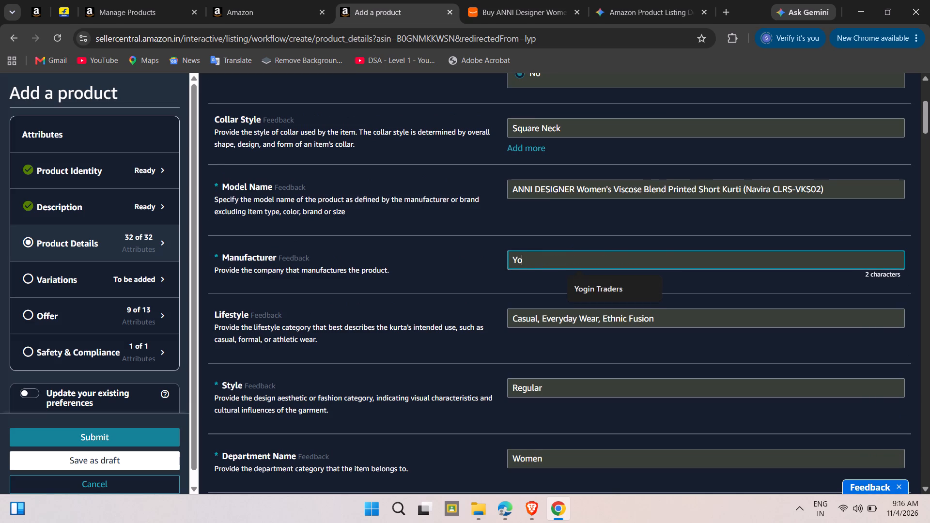
key(Down)
click(624, 256)
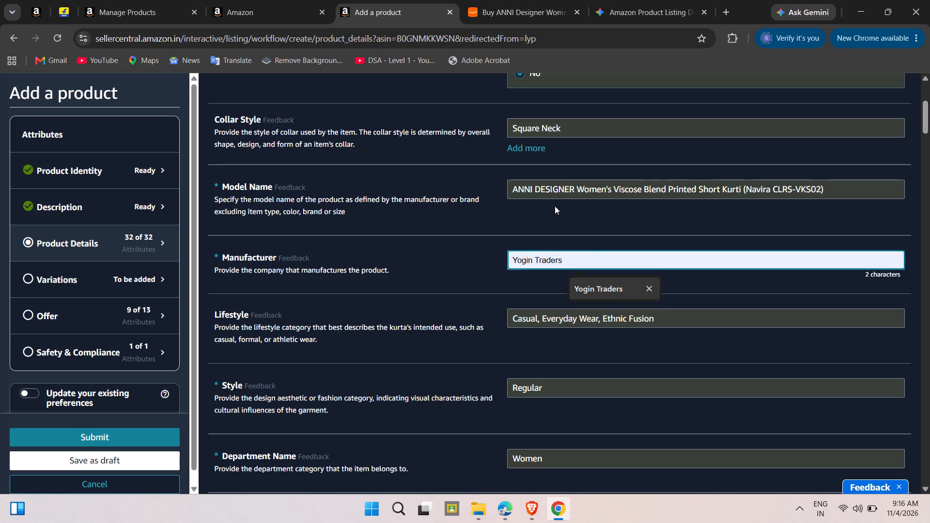
click(835, 188)
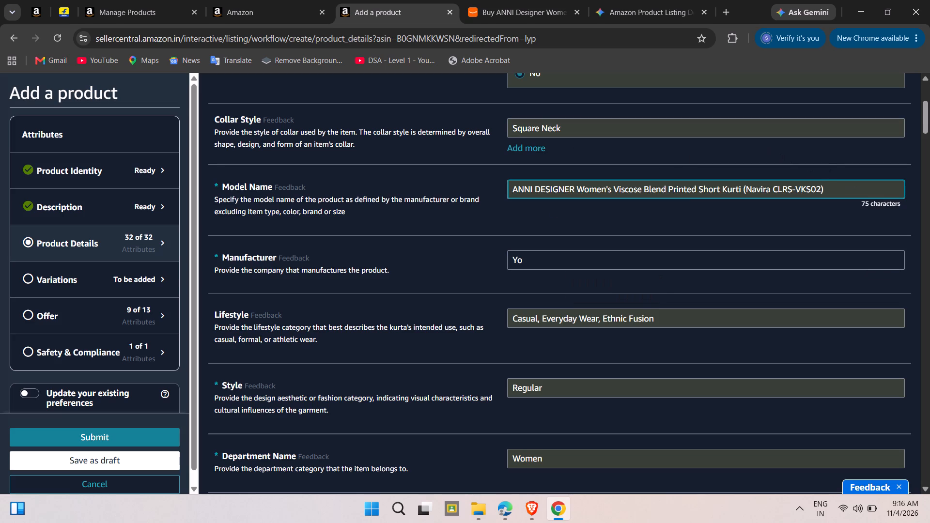
click(544, 261)
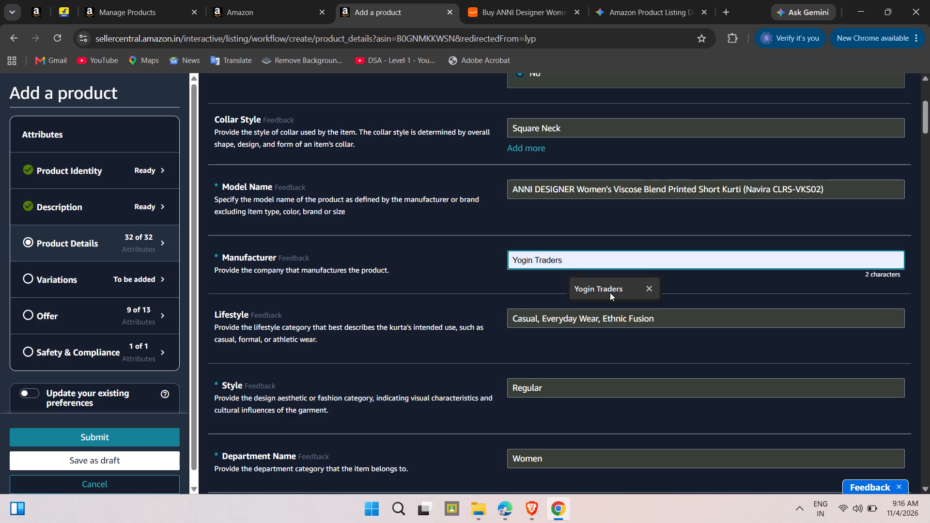
click(610, 292)
click(563, 239)
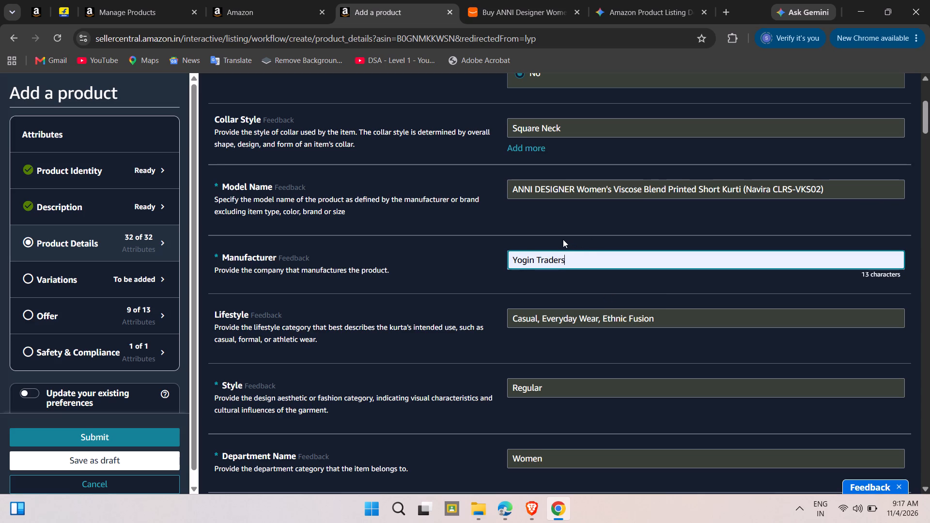
click(539, 294)
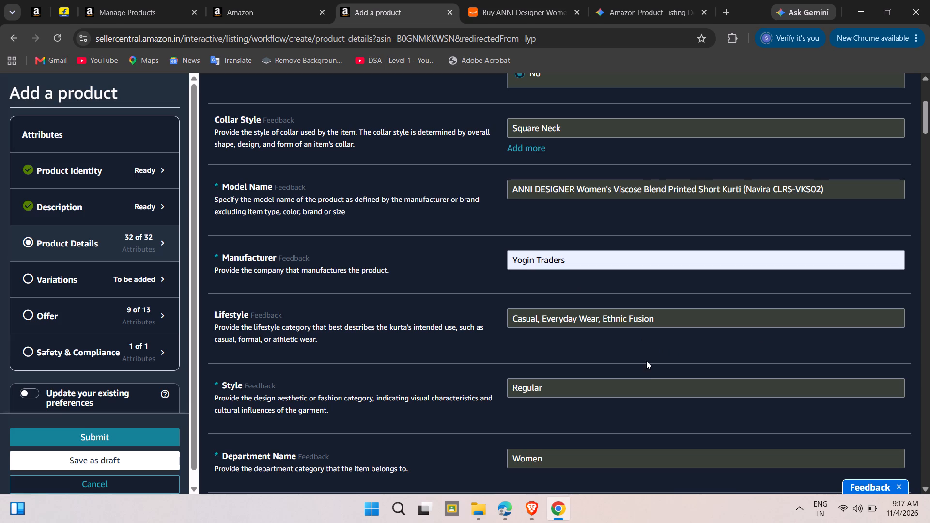
Review the remaining Product Details attributes from Style and Apparel Size through Shirt Size, Material, Colour and Occasion.
scroll(646, 361, down, 4)
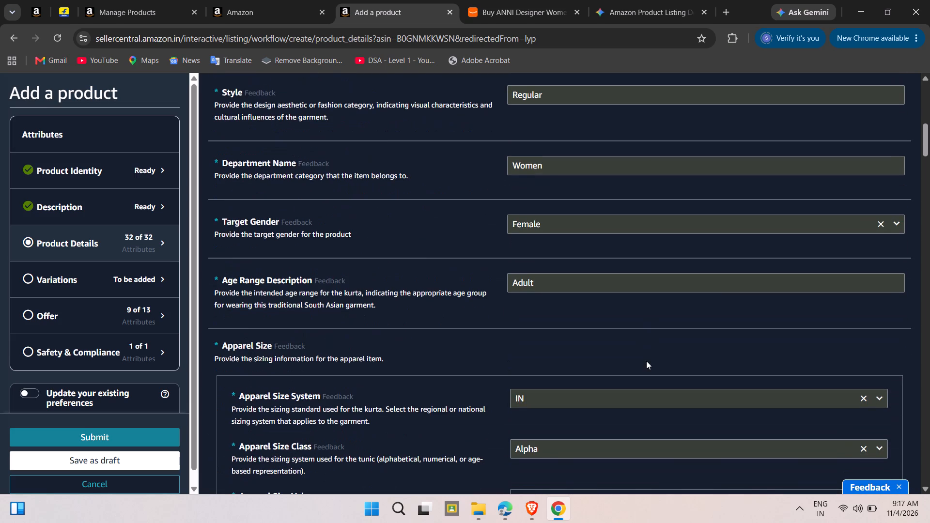
scroll(590, 423, down, 2)
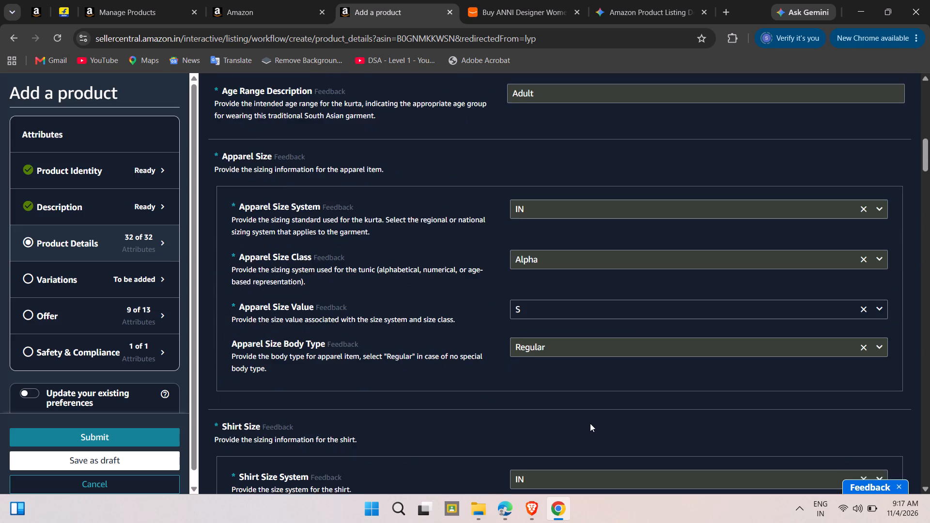
scroll(573, 423, down, 3)
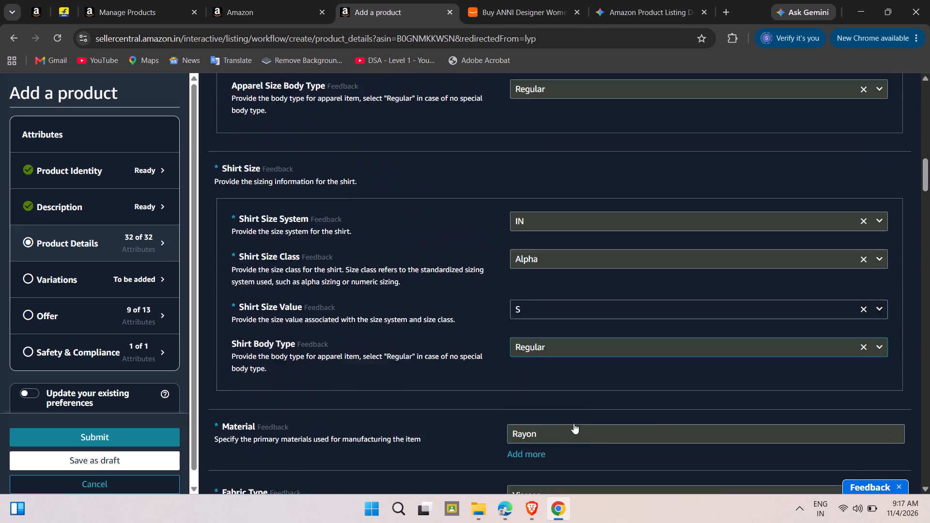
scroll(573, 423, down, 2)
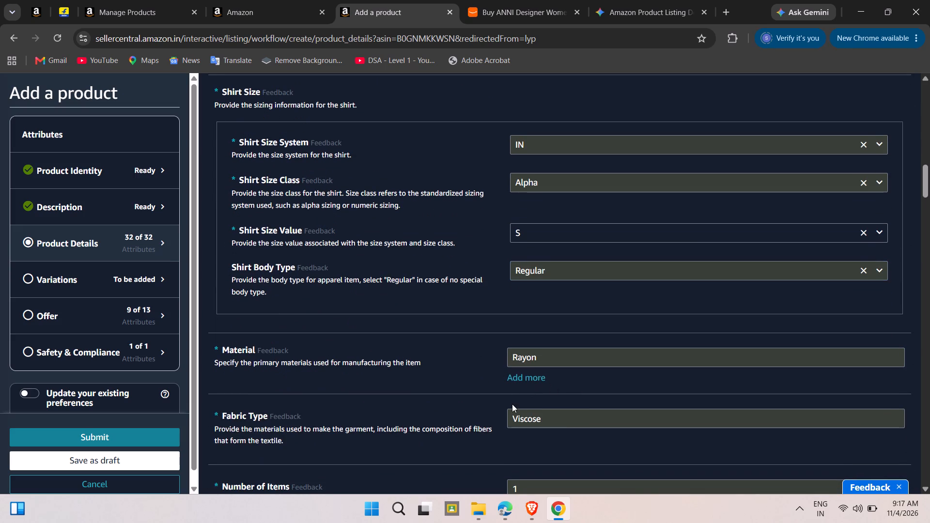
scroll(512, 404, down, 6)
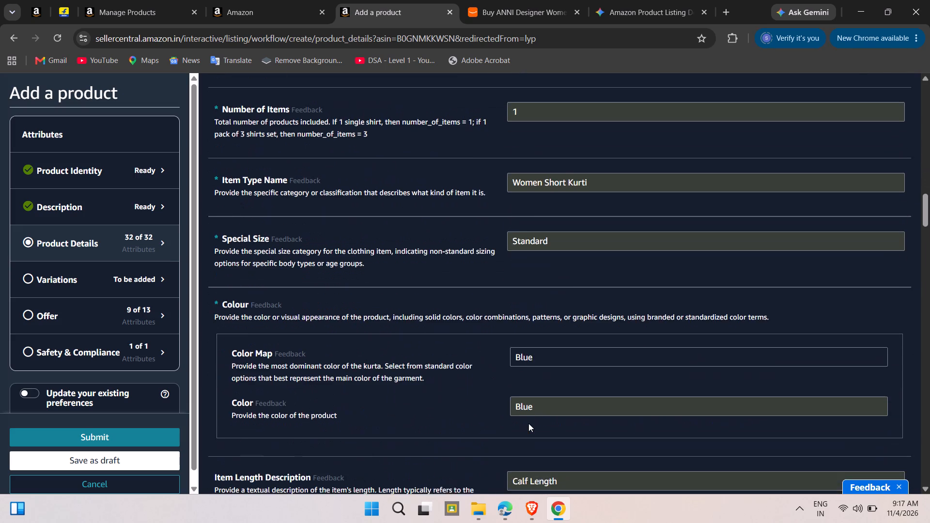
scroll(528, 423, down, 3)
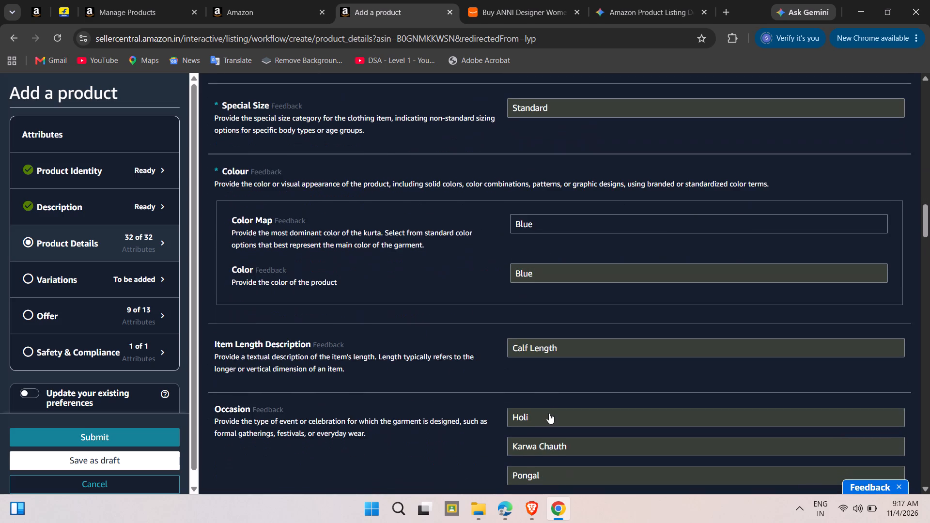
scroll(549, 413, down, 2)
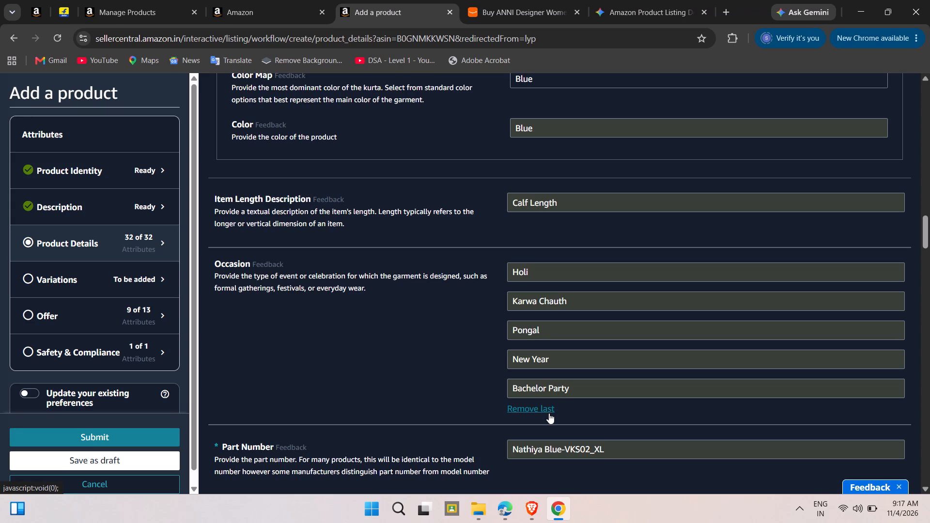
scroll(603, 419, down, 1)
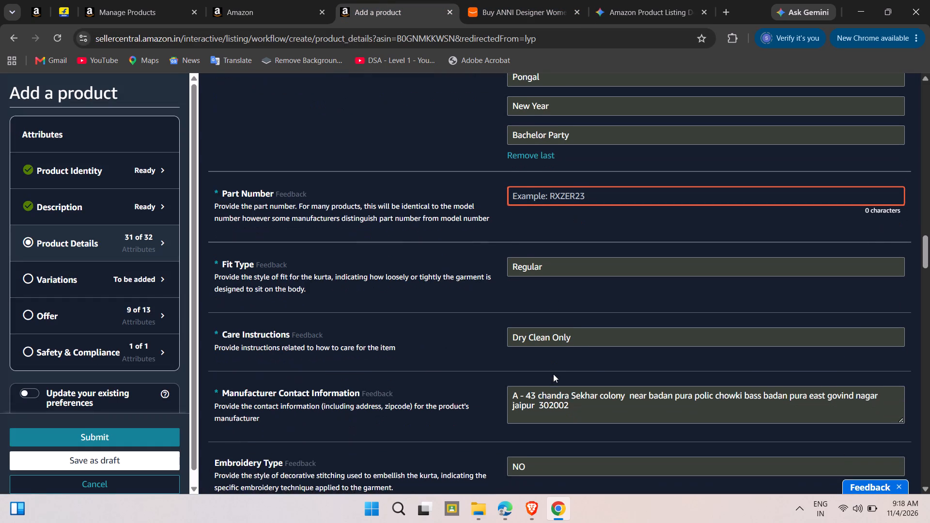
scroll(553, 374, down, 8)
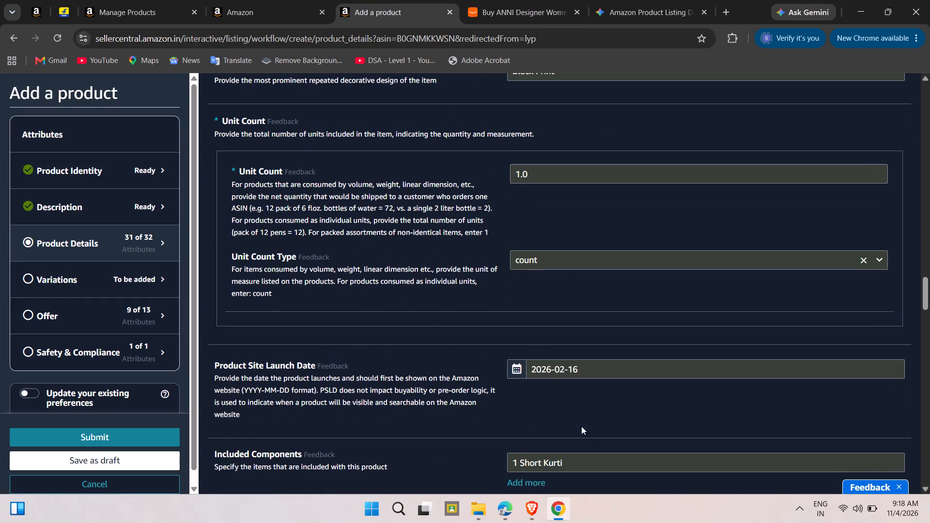
scroll(578, 431, down, 6)
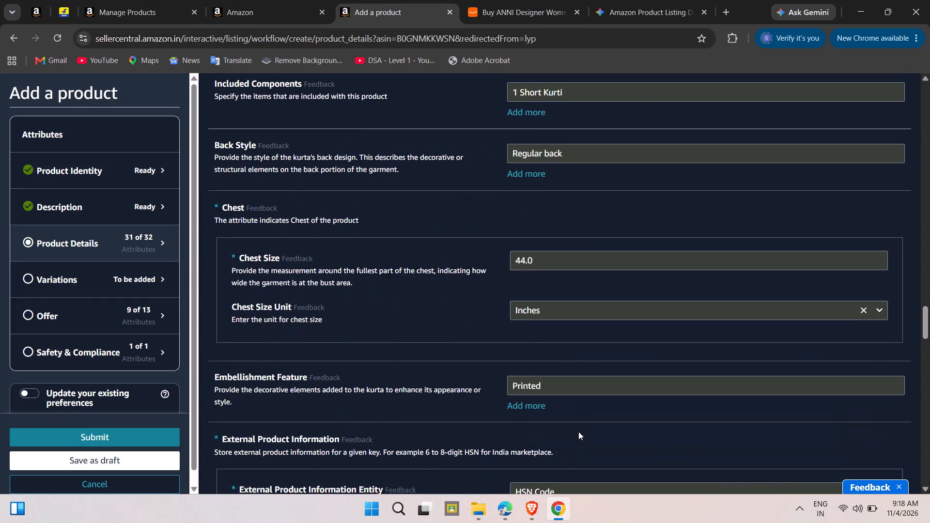
scroll(578, 431, down, 5)
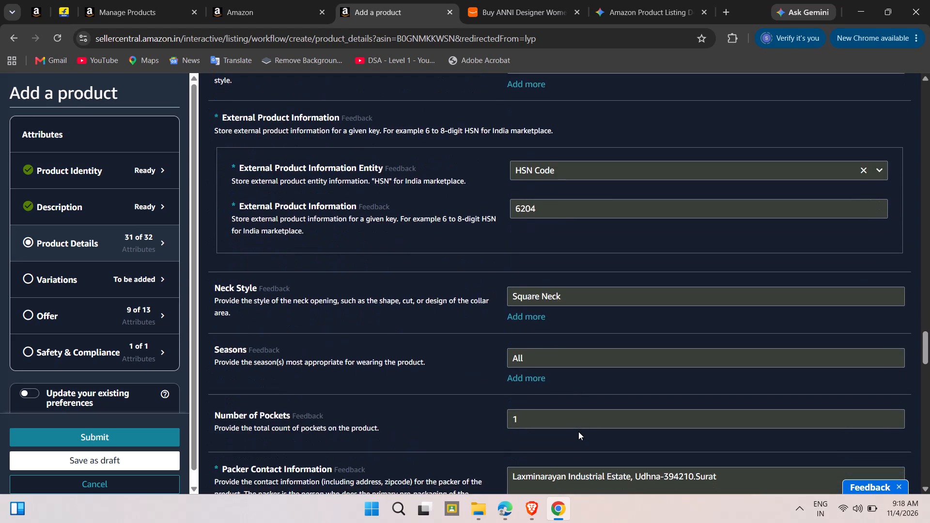
scroll(578, 431, down, 2)
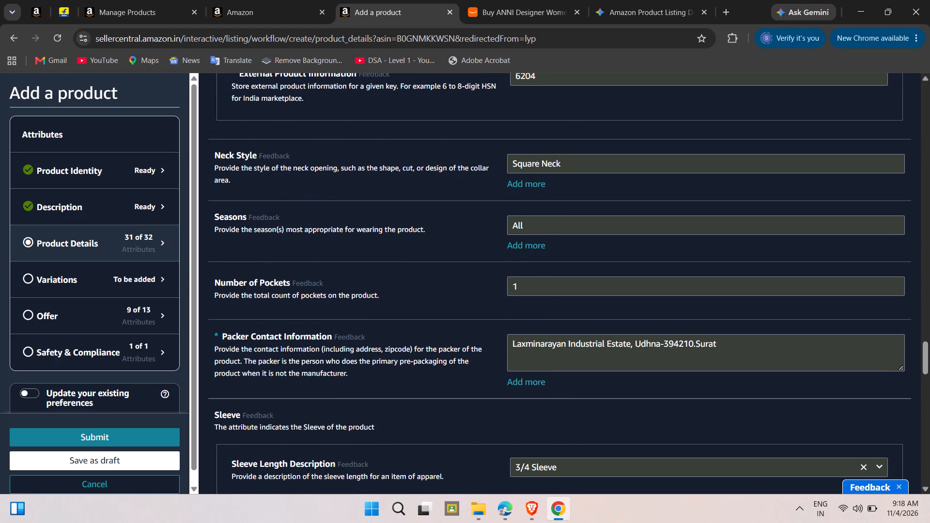
scroll(725, 352, down, 3)
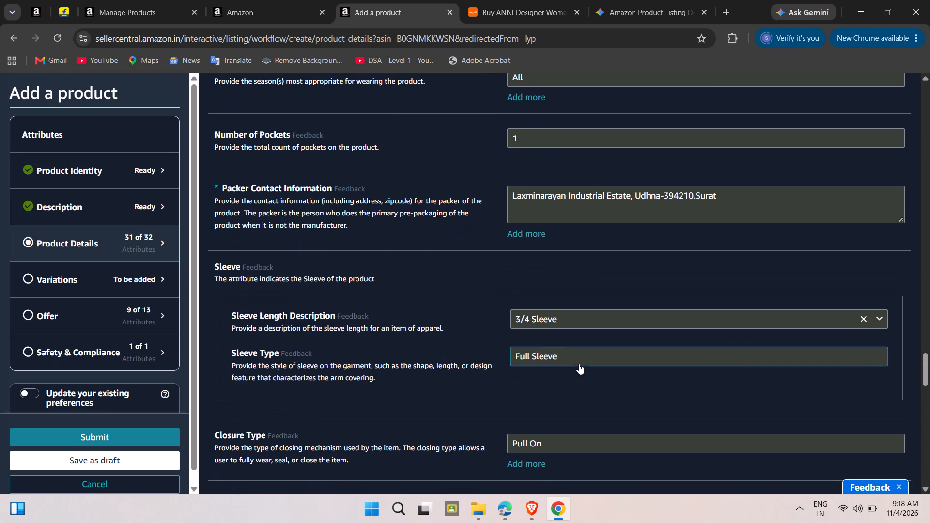
scroll(579, 364, down, 1)
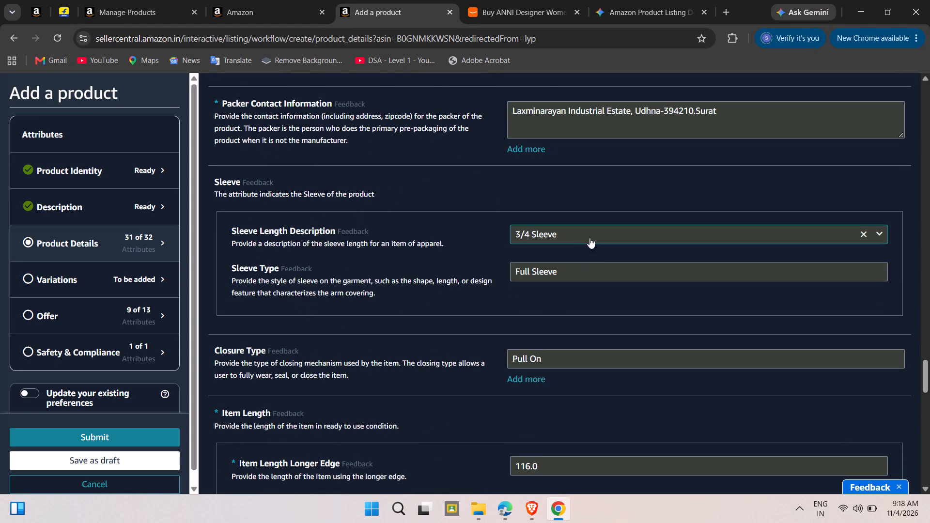
click(570, 252)
scroll(566, 339, down, 1)
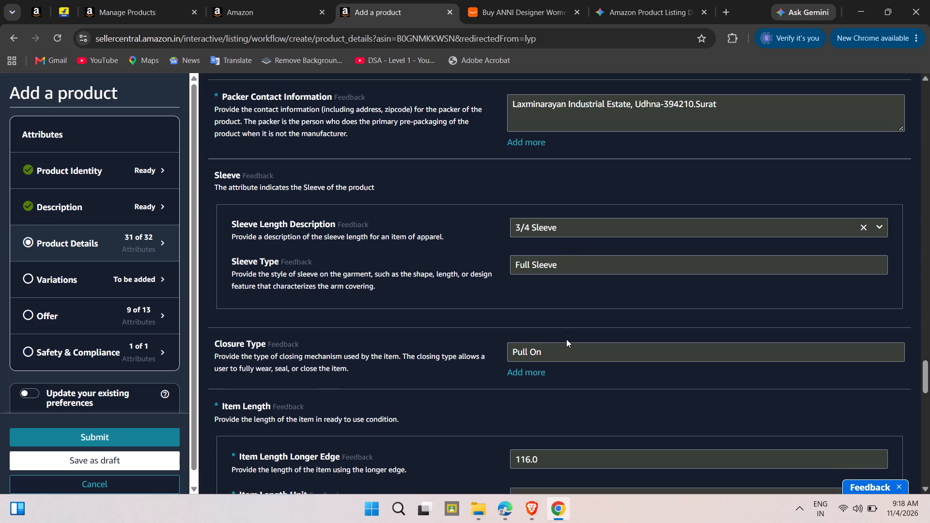
scroll(566, 339, down, 4)
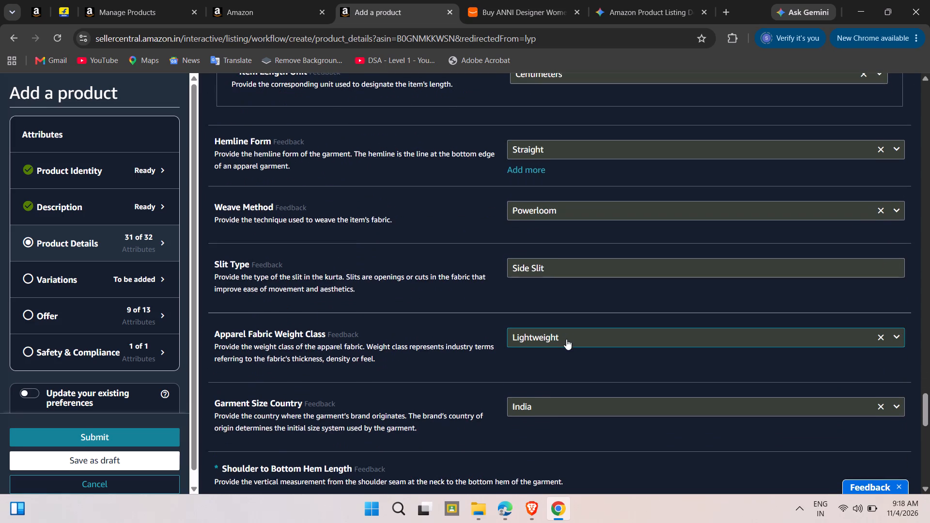
scroll(566, 339, down, 5)
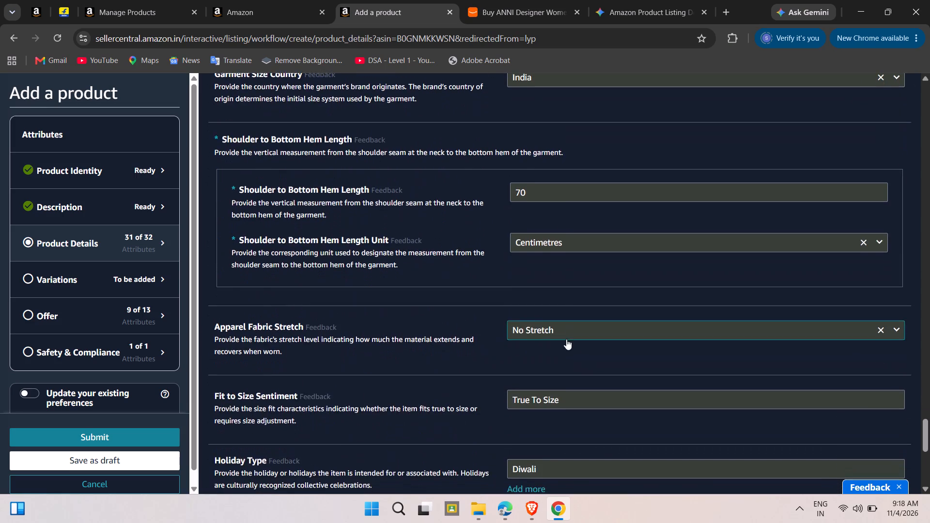
scroll(566, 339, down, 5)
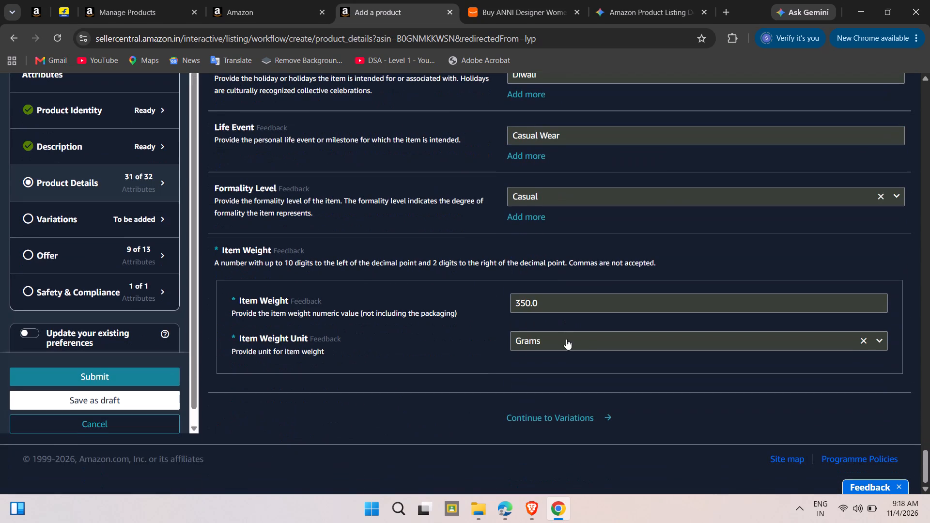
scroll(566, 339, down, 1)
Set the Item Weight value to 100, with grams as the unit.
triple_click(548, 306)
click(548, 306)
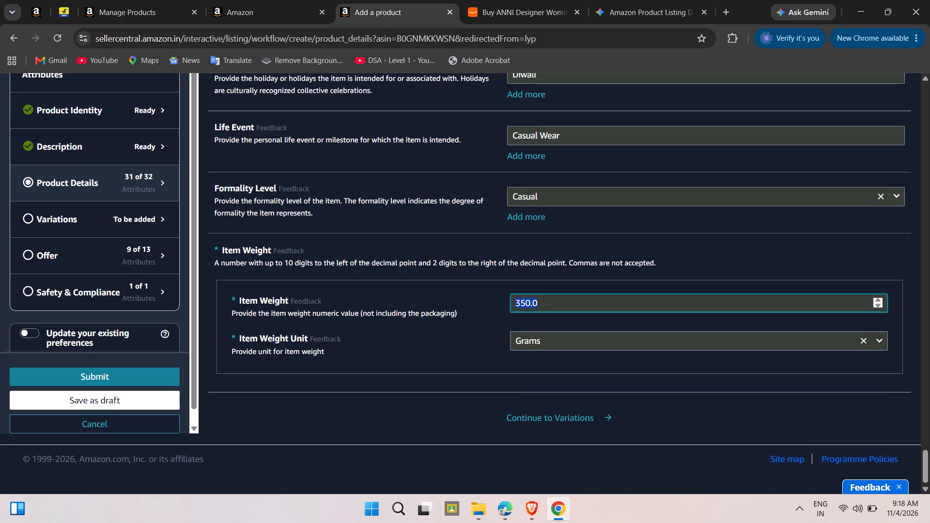
key(BackSpace)
text(100)
click(694, 259)
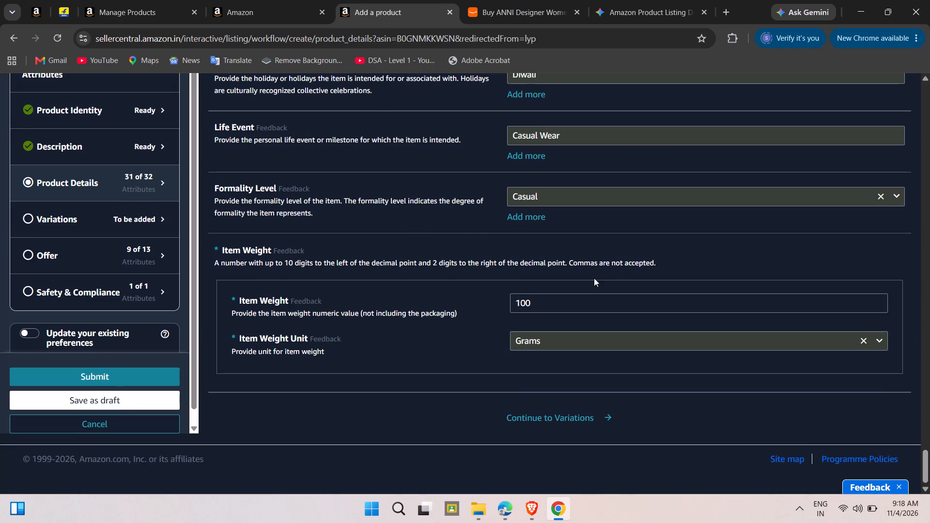
Recheck the Product Details attributes from Formality Level back up through Hem Length and Item Length to Sleeve.
scroll(594, 278, up, 1)
click(595, 249)
scroll(595, 249, up, 1)
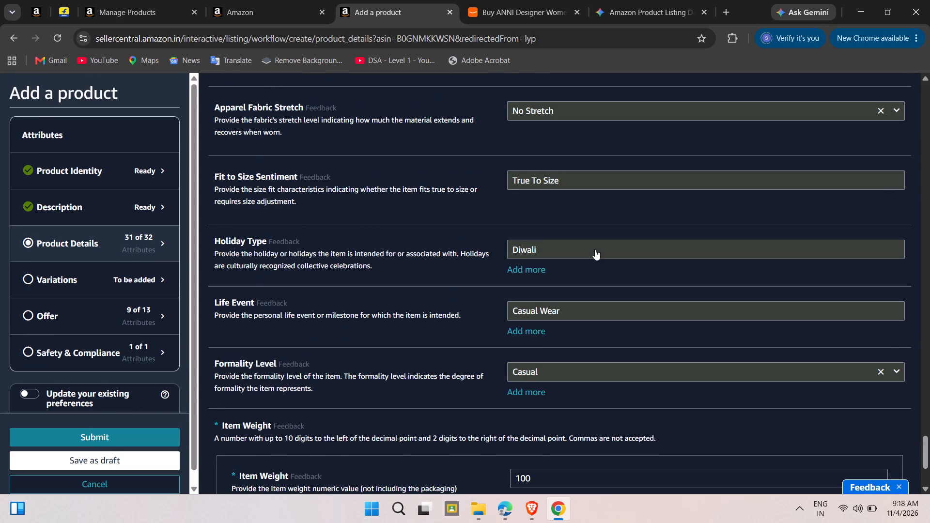
click(557, 200)
scroll(557, 200, up, 2)
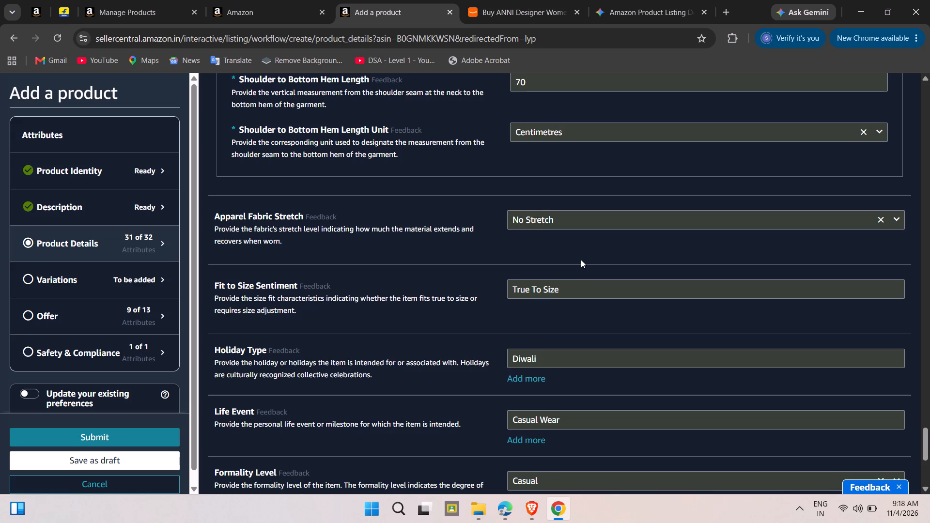
click(581, 259)
scroll(581, 259, up, 2)
click(564, 277)
scroll(564, 277, up, 2)
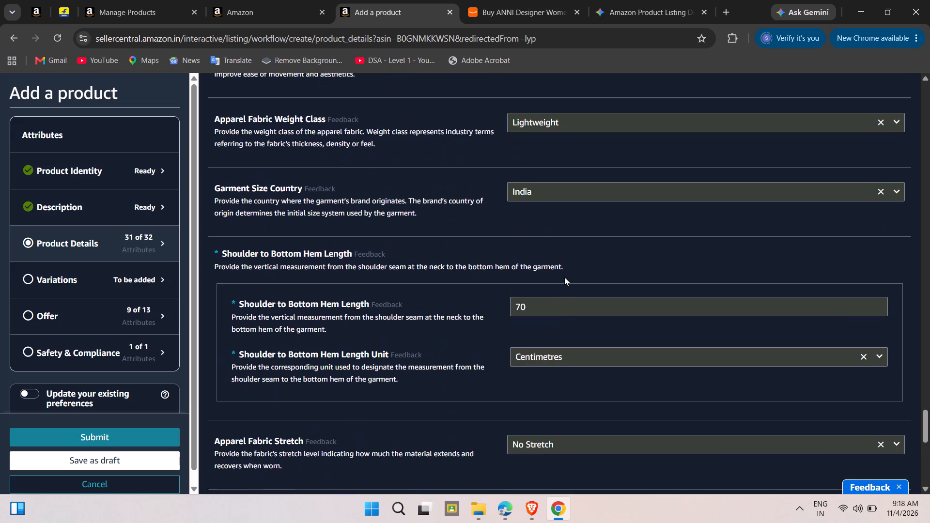
click(575, 229)
scroll(575, 229, up, 2)
click(567, 243)
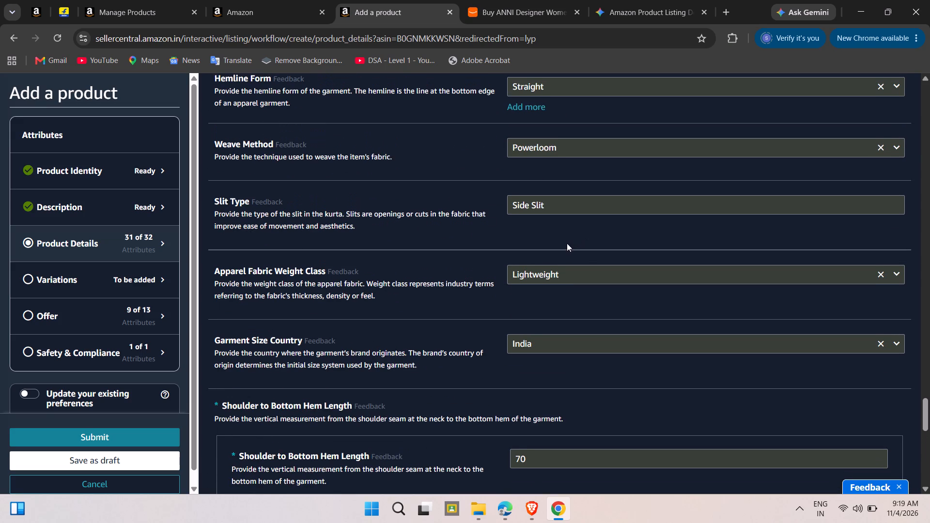
scroll(567, 243, up, 1)
click(598, 196)
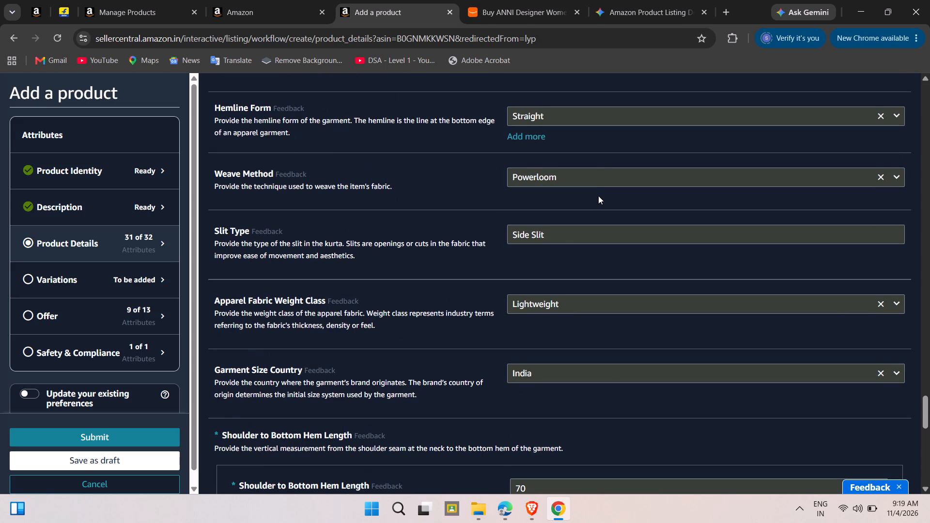
scroll(598, 196, up, 1)
right_click(589, 220)
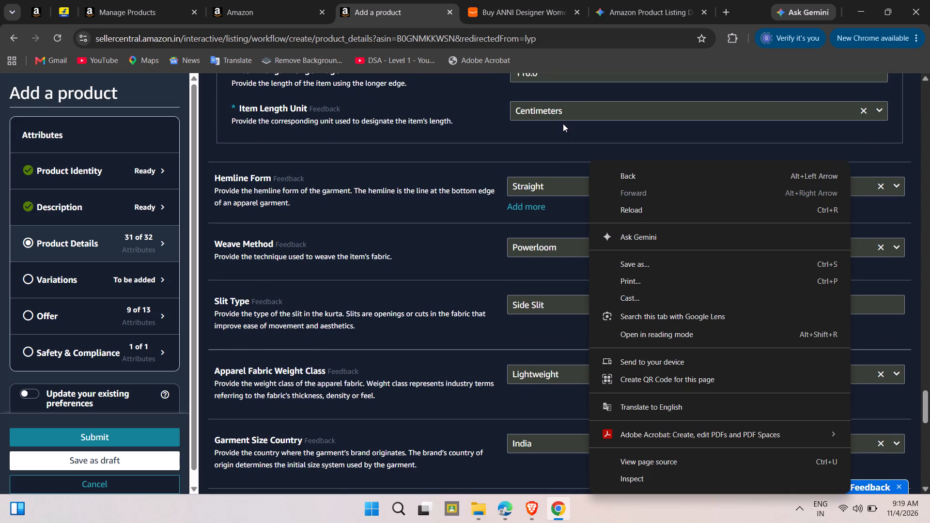
click(562, 147)
scroll(562, 147, up, 4)
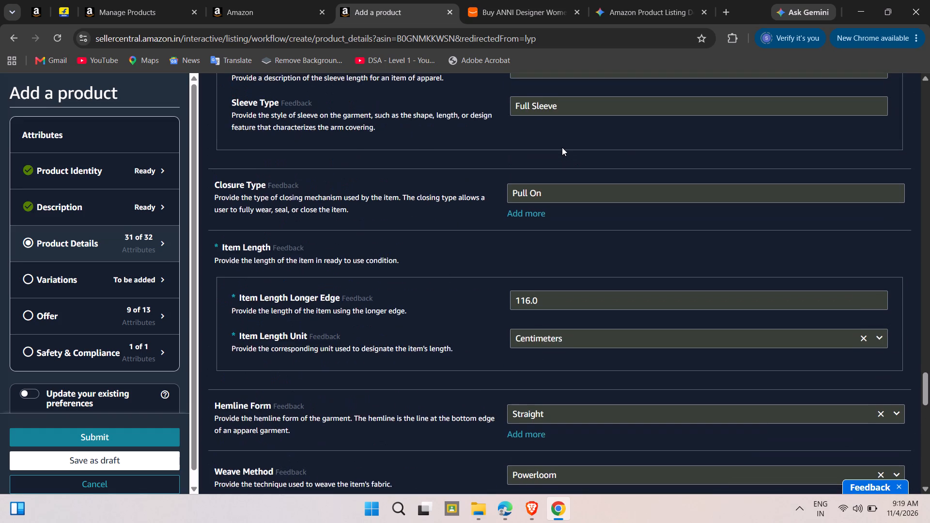
scroll(555, 225, up, 3)
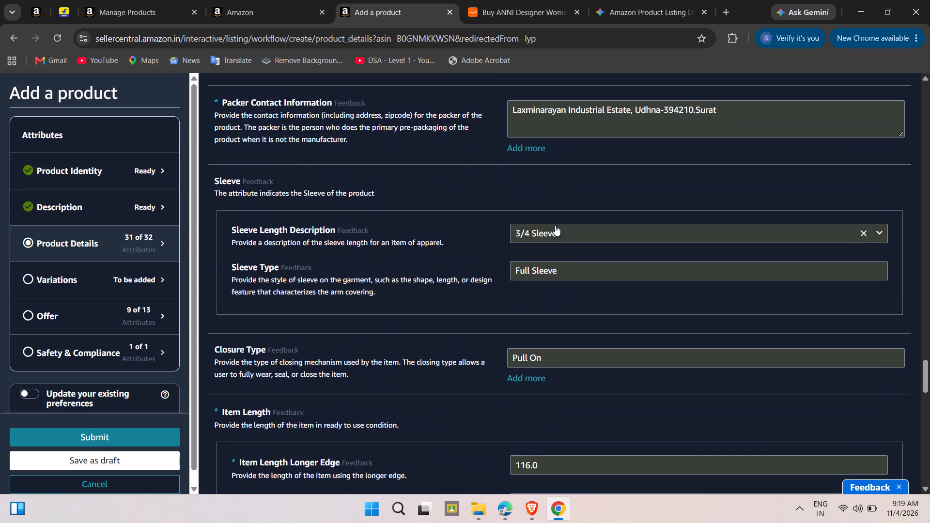
Recheck the Product Details attributes from Packer Contact Information back up through HSN Code and Chest Size to Product Site Launch Date.
click(577, 191)
scroll(577, 191, up, 2)
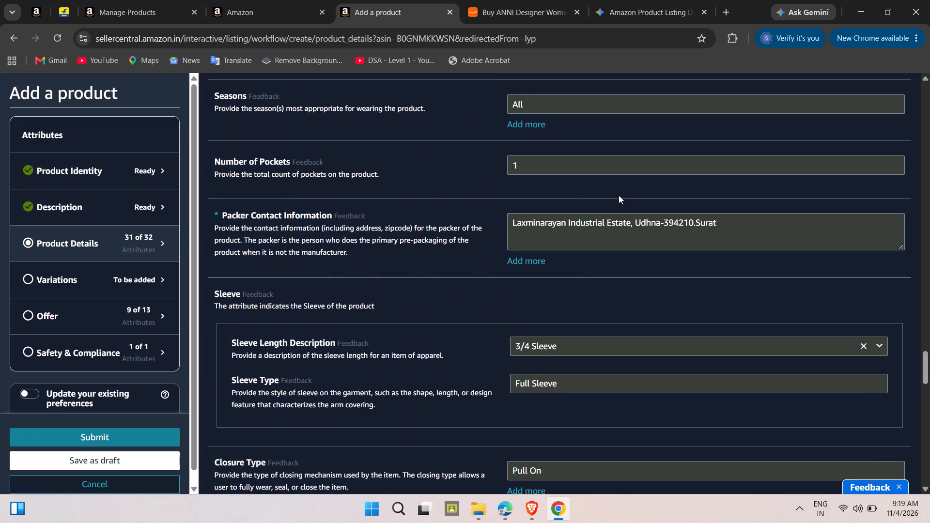
click(616, 196)
scroll(616, 196, up, 1)
click(591, 175)
scroll(591, 175, up, 1)
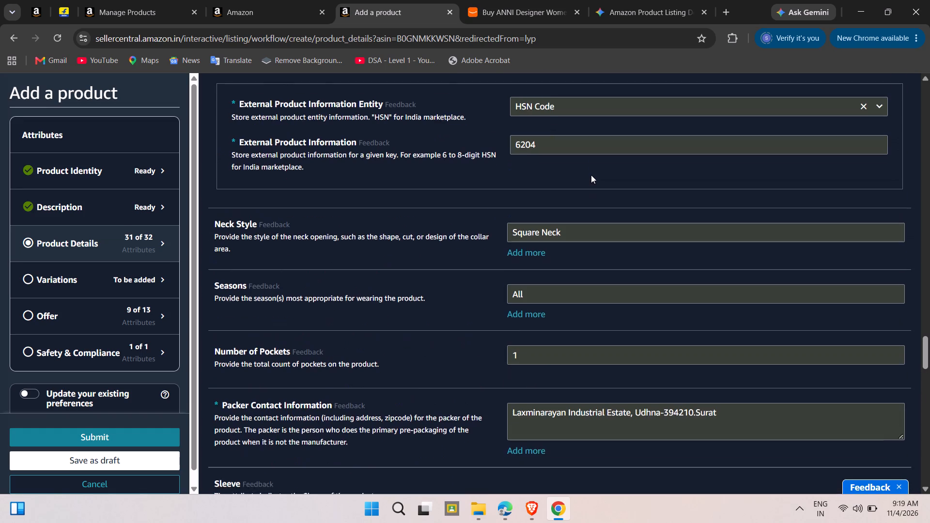
scroll(591, 175, up, 1)
click(585, 199)
scroll(585, 199, up, 2)
click(603, 163)
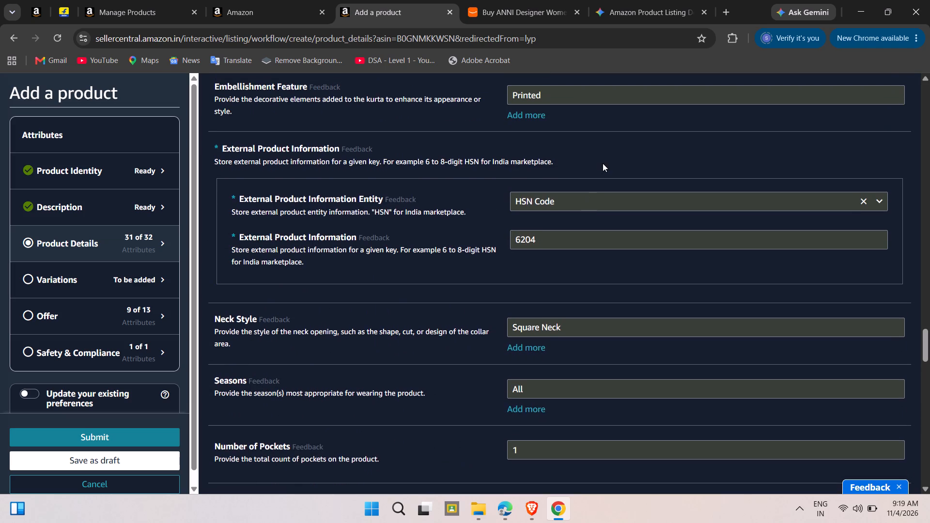
scroll(603, 163, up, 1)
click(576, 176)
scroll(576, 176, up, 1)
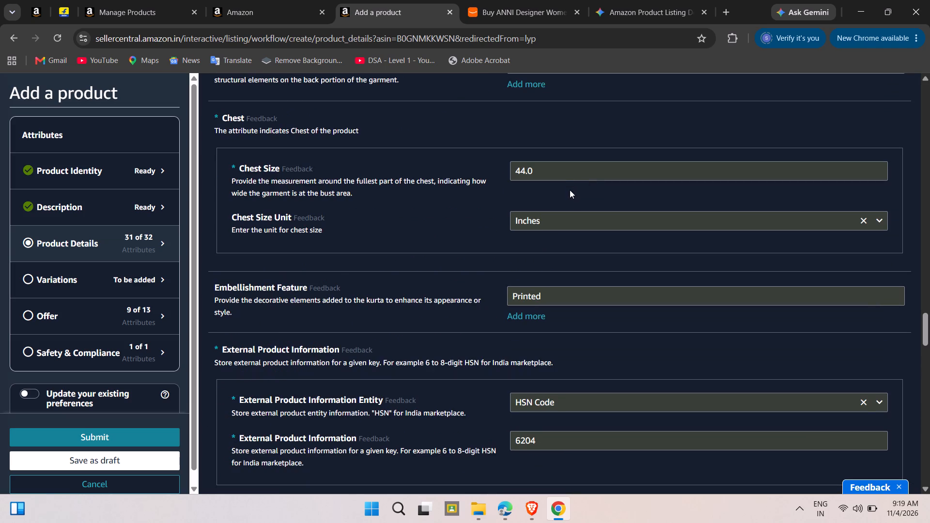
click(570, 190)
scroll(570, 190, up, 1)
click(594, 201)
scroll(594, 201, up, 2)
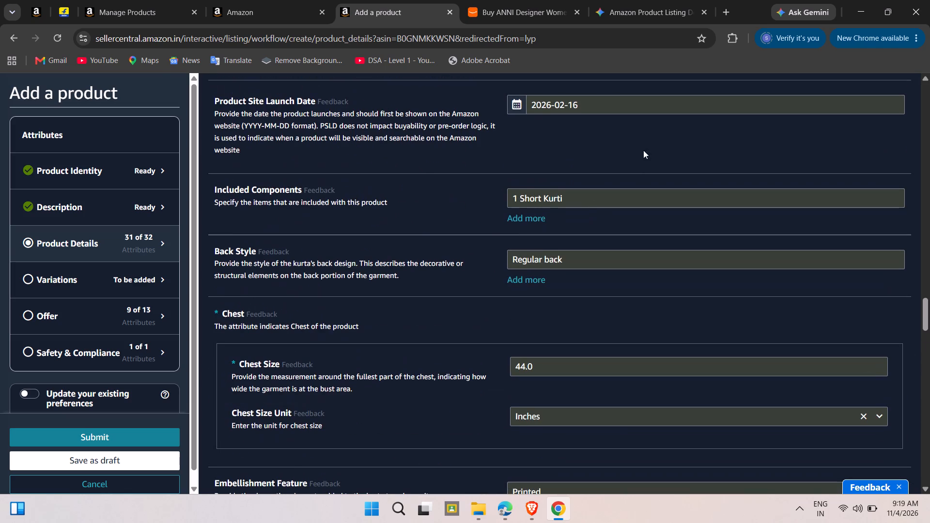
click(610, 164)
scroll(610, 164, up, 3)
click(599, 203)
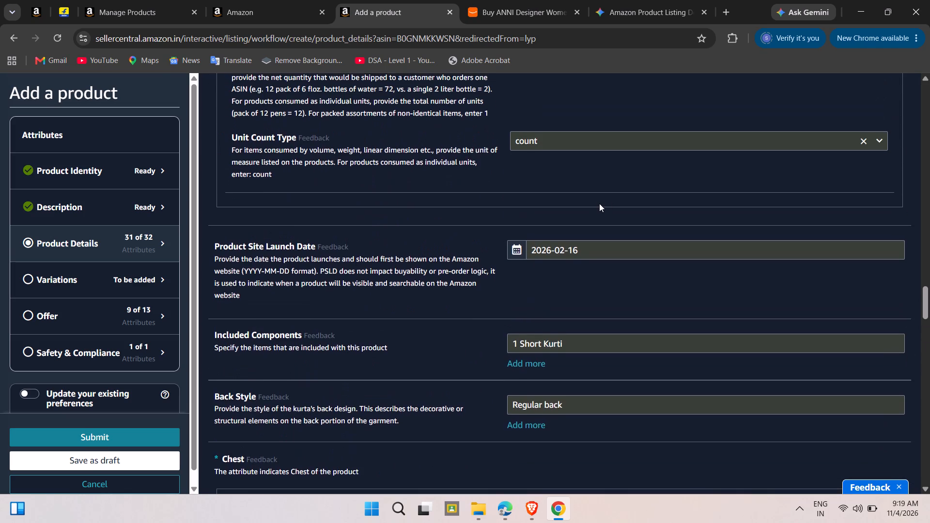
Change the Unit Count value to the whole number 1, without a decimal part.
scroll(599, 203, up, 1)
click(602, 219)
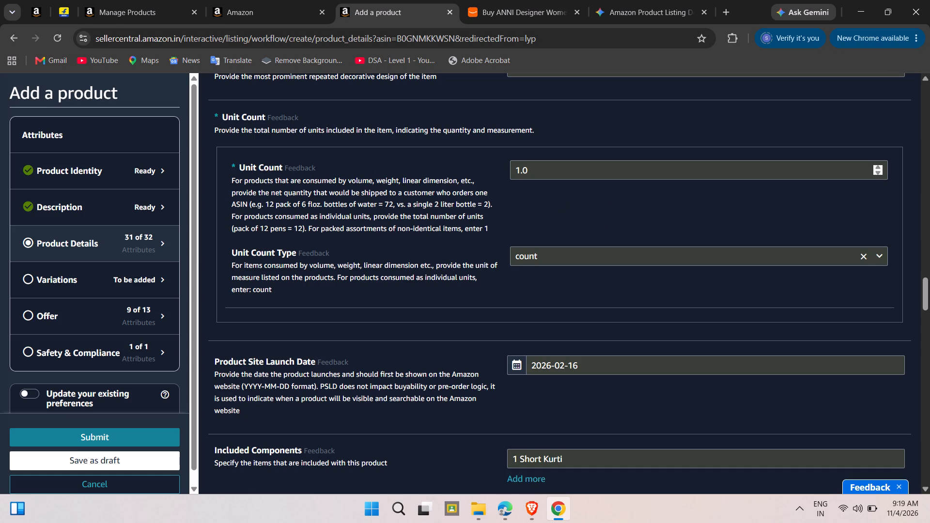
click(537, 170)
key(BackSpace)
key(BackSpace)
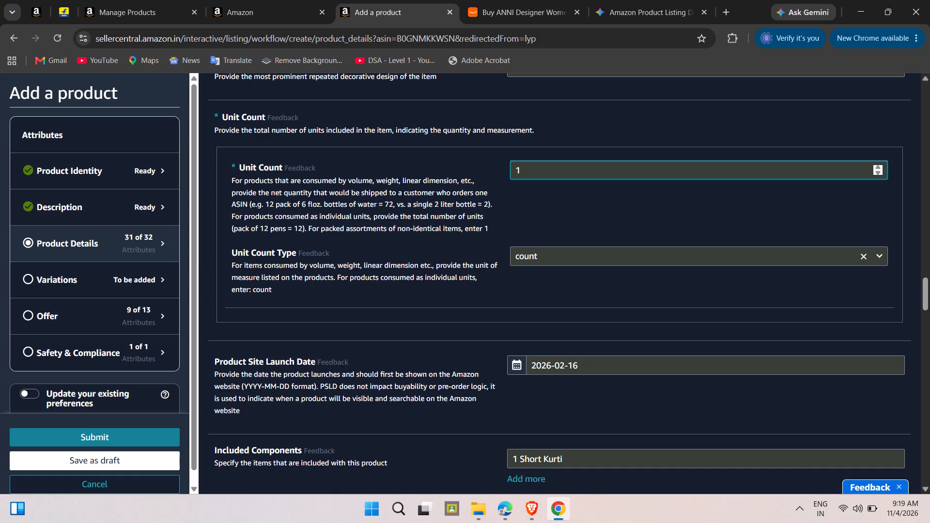
click(558, 122)
Recheck the Product Details attributes from Pattern back up through Care Instructions and Fit Type to Part Number.
scroll(558, 122, up, 2)
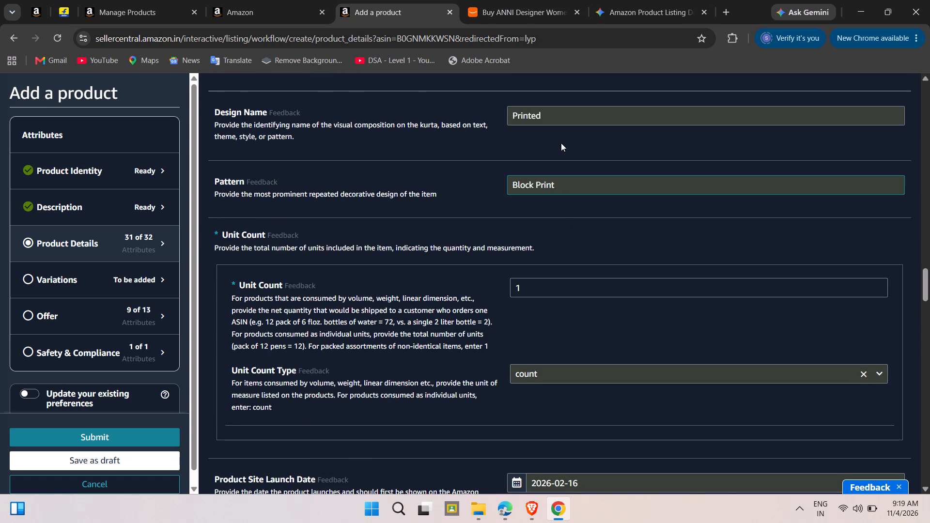
click(560, 141)
scroll(560, 141, up, 2)
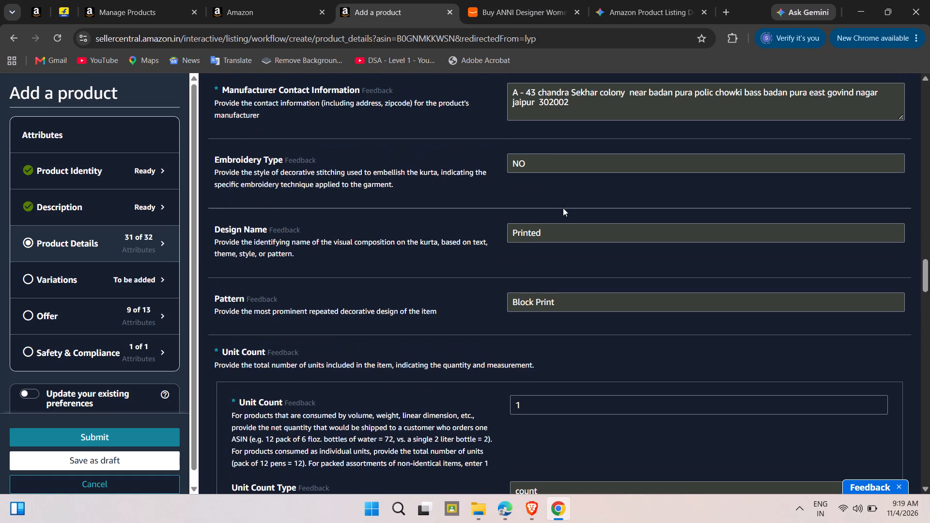
click(563, 208)
scroll(563, 208, up, 2)
scroll(599, 165, up, 1)
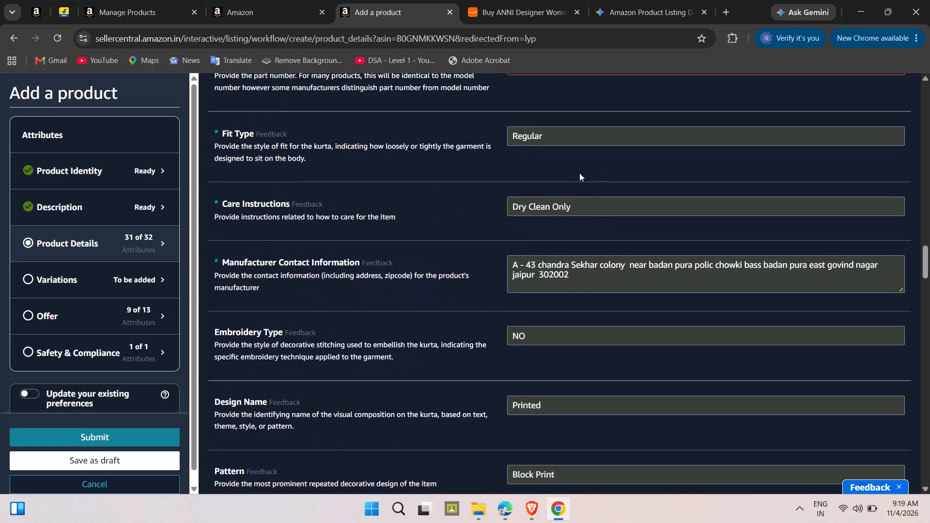
click(579, 173)
scroll(579, 173, up, 1)
click(573, 182)
scroll(573, 182, up, 1)
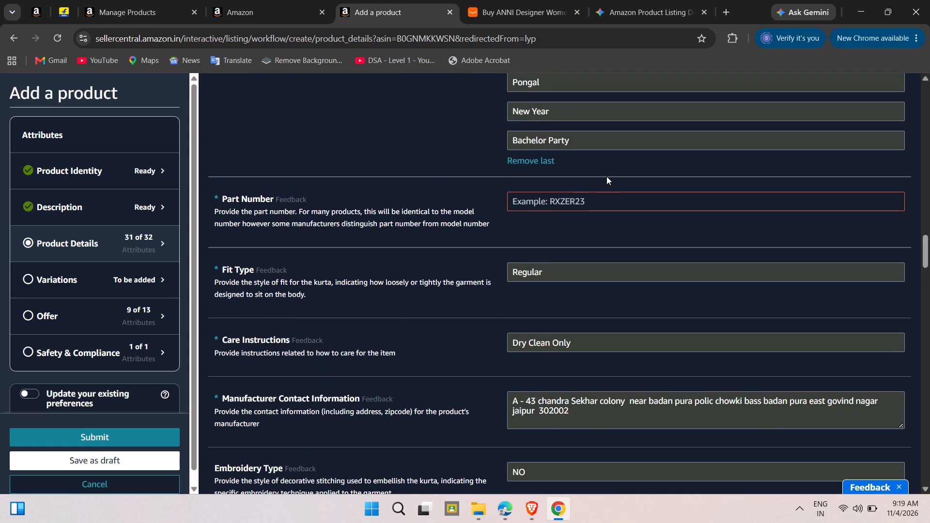
scroll(590, 186, up, 3)
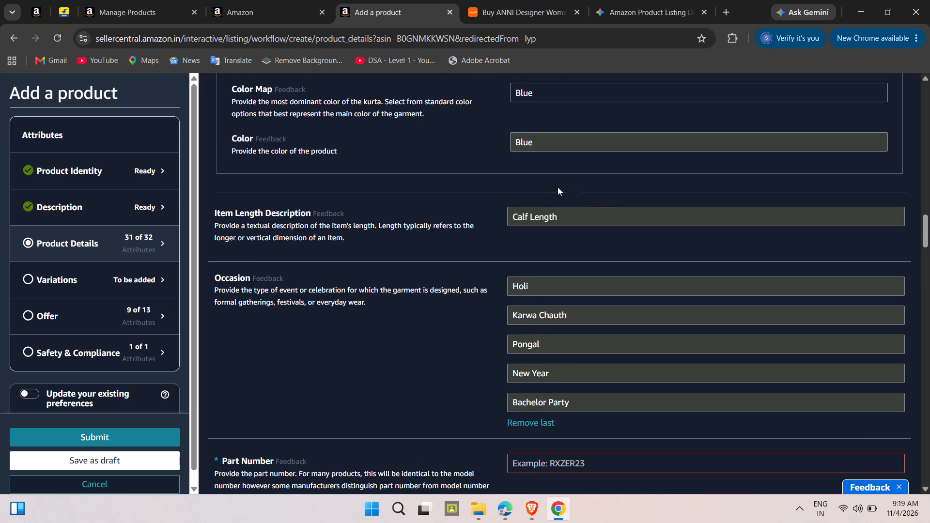
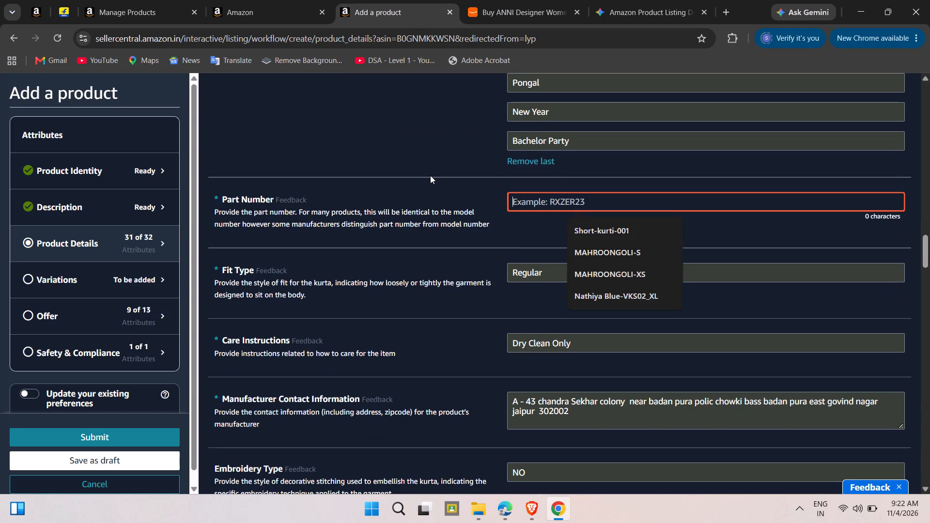
click(430, 175)
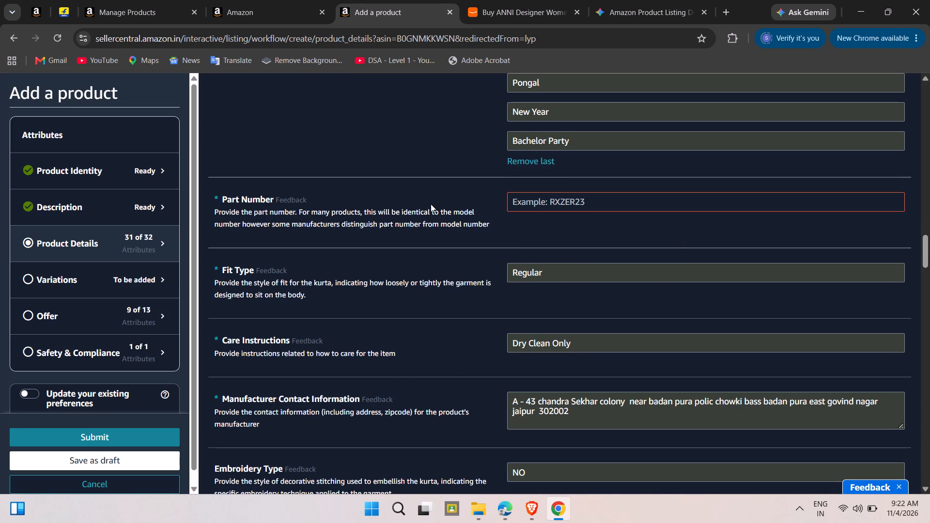
click(430, 182)
click(422, 158)
click(558, 230)
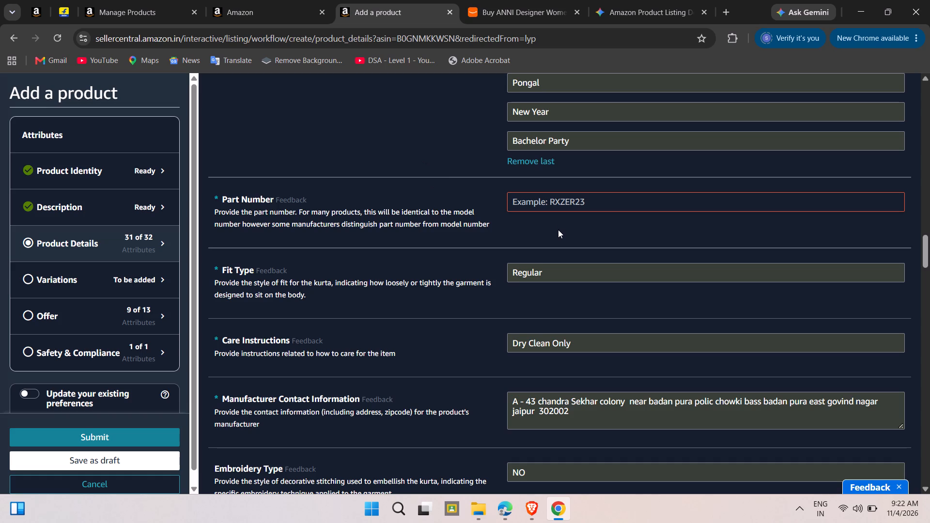
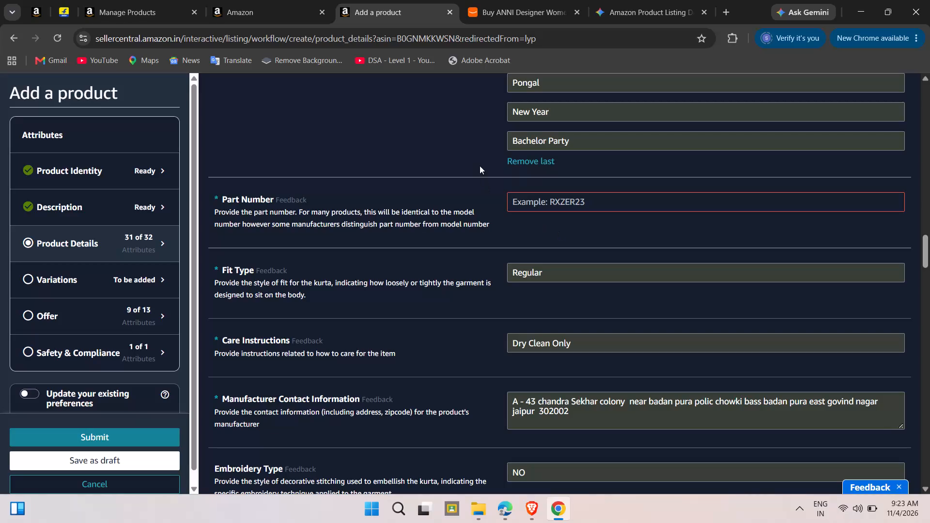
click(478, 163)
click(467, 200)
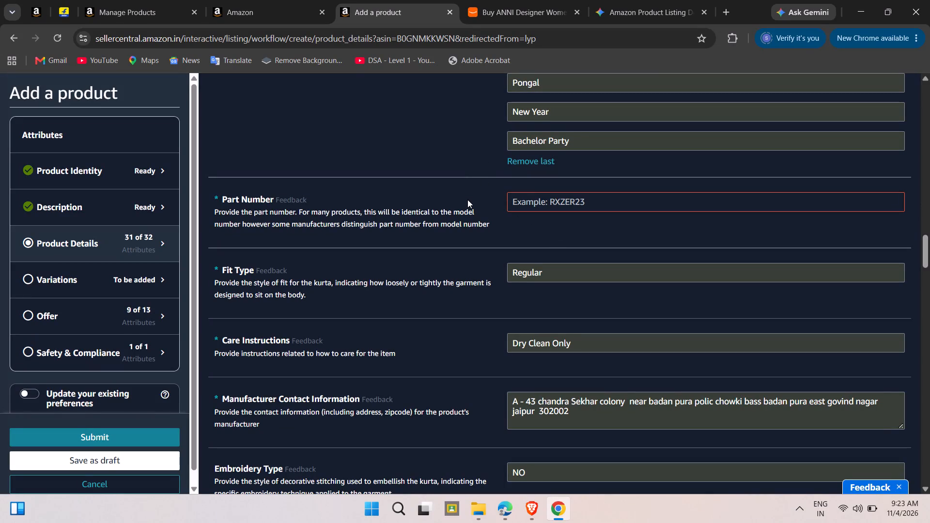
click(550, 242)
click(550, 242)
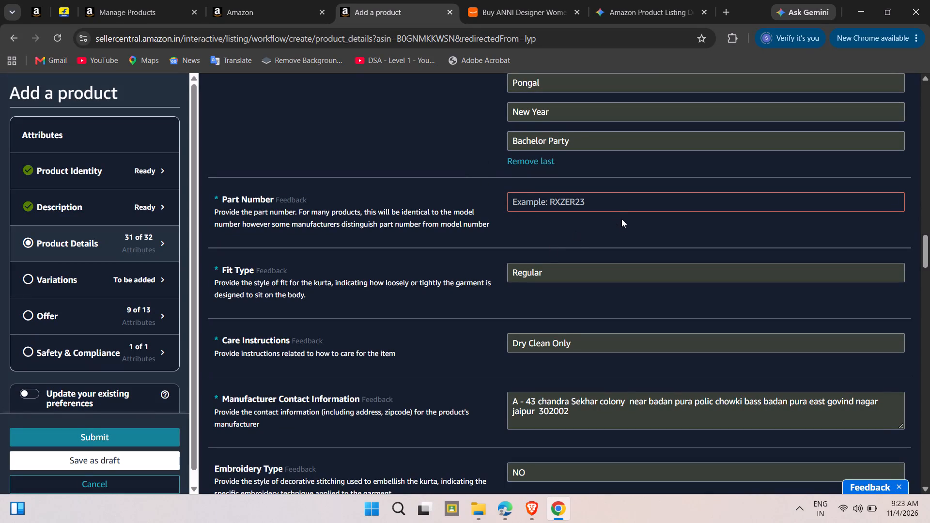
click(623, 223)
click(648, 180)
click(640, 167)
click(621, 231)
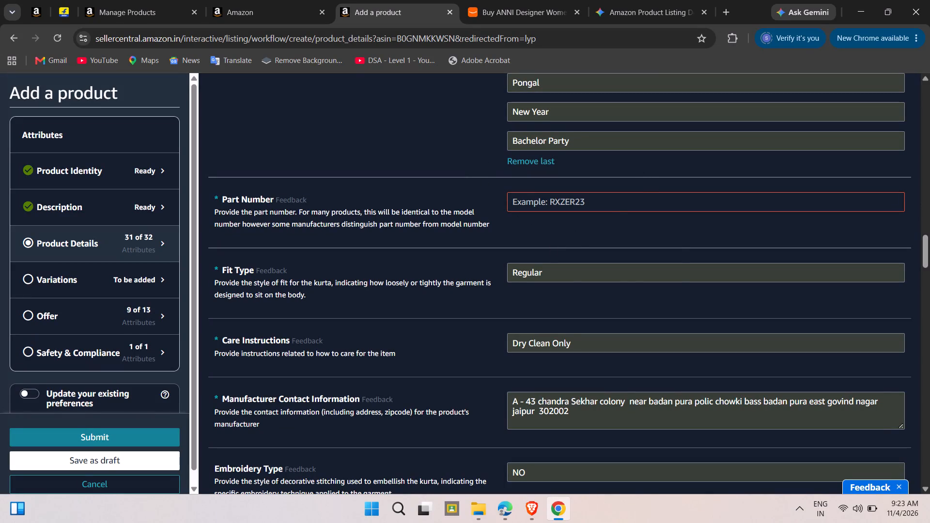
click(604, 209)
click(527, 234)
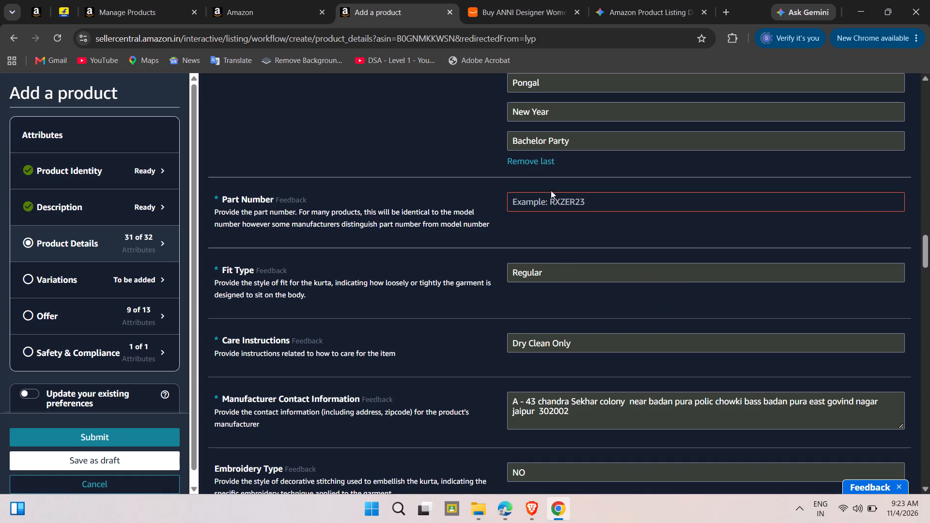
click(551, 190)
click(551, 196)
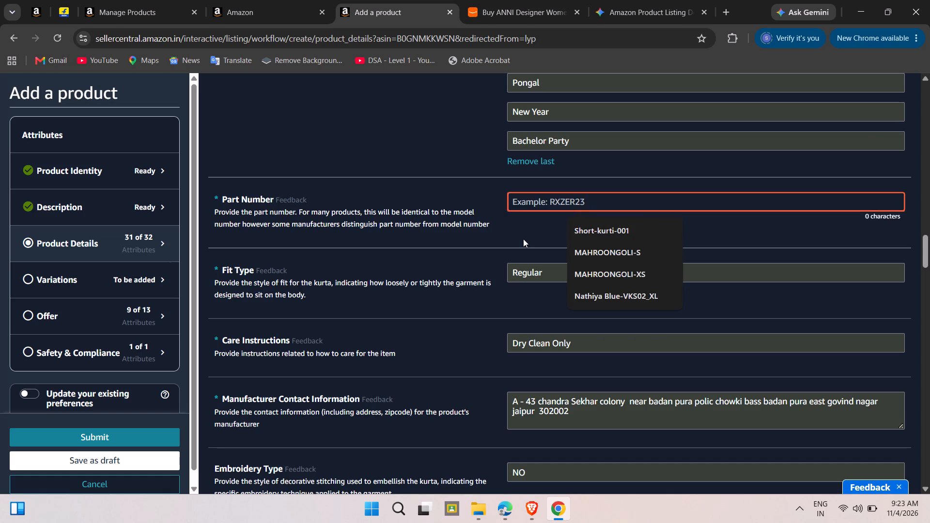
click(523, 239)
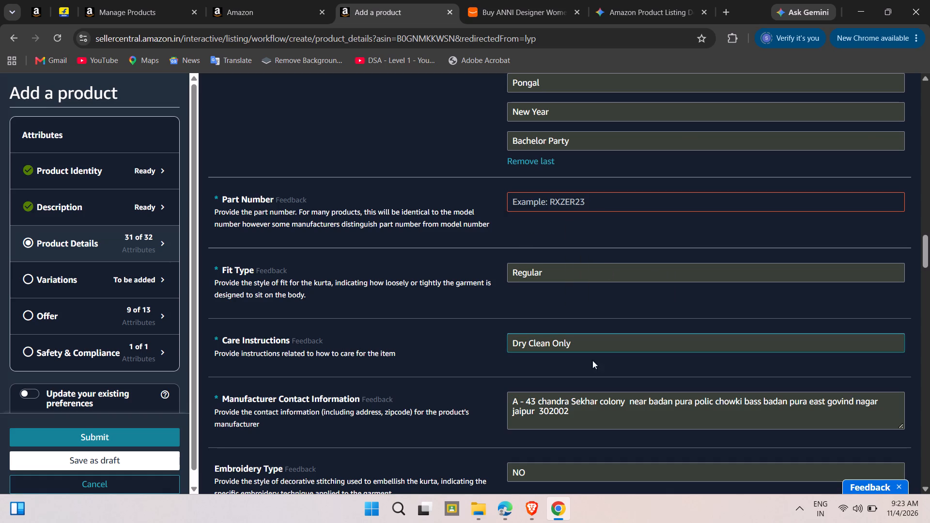
scroll(558, 363, up, 4)
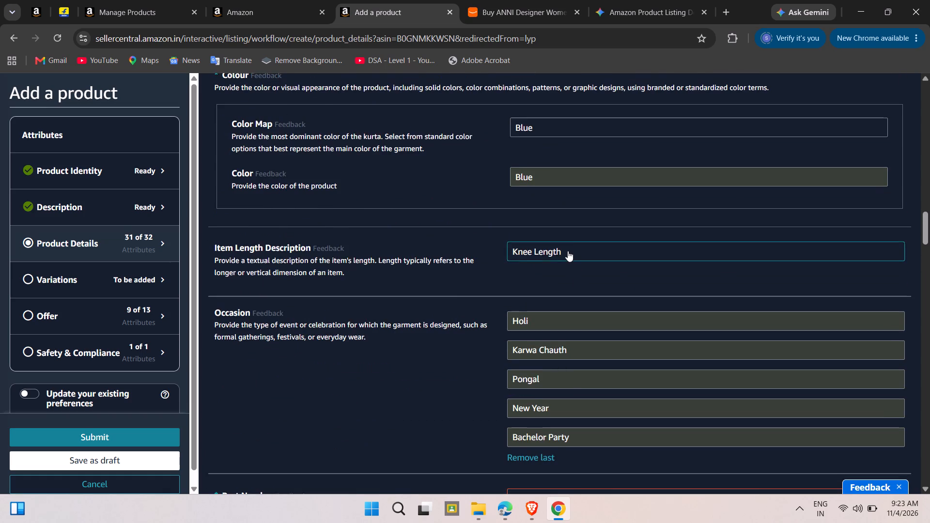
scroll(568, 251, up, 1)
click(566, 238)
scroll(564, 186, up, 1)
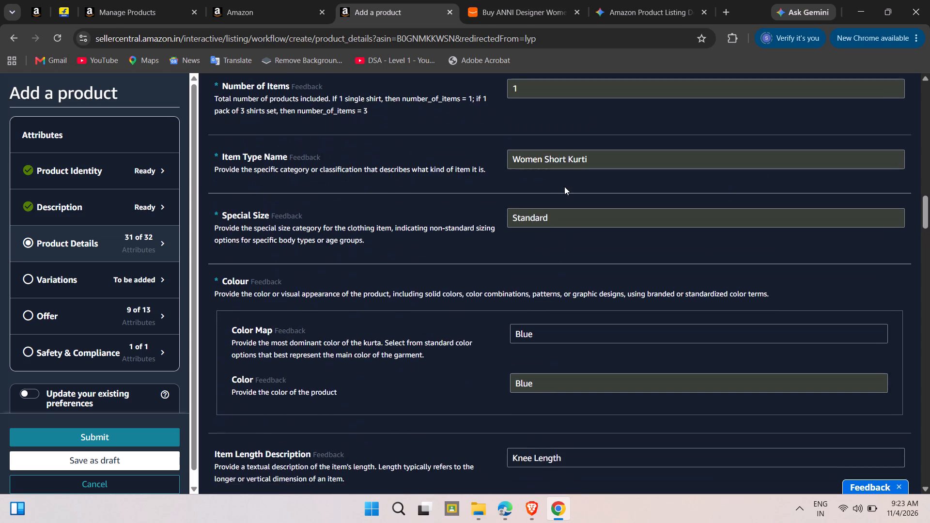
scroll(564, 186, up, 1)
click(535, 199)
scroll(535, 199, up, 1)
click(535, 199)
scroll(535, 199, up, 1)
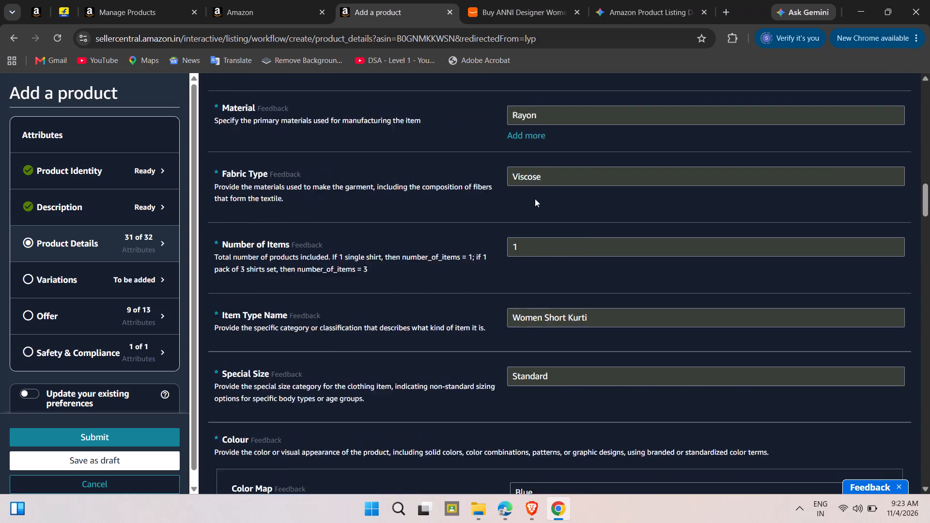
scroll(535, 199, up, 1)
click(546, 249)
scroll(546, 249, up, 1)
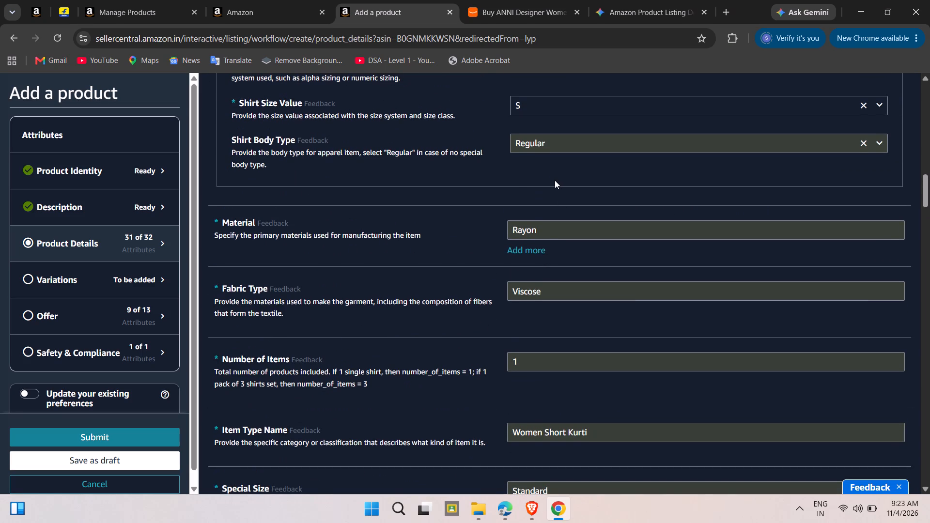
click(555, 180)
scroll(555, 180, up, 2)
click(554, 197)
scroll(554, 197, up, 1)
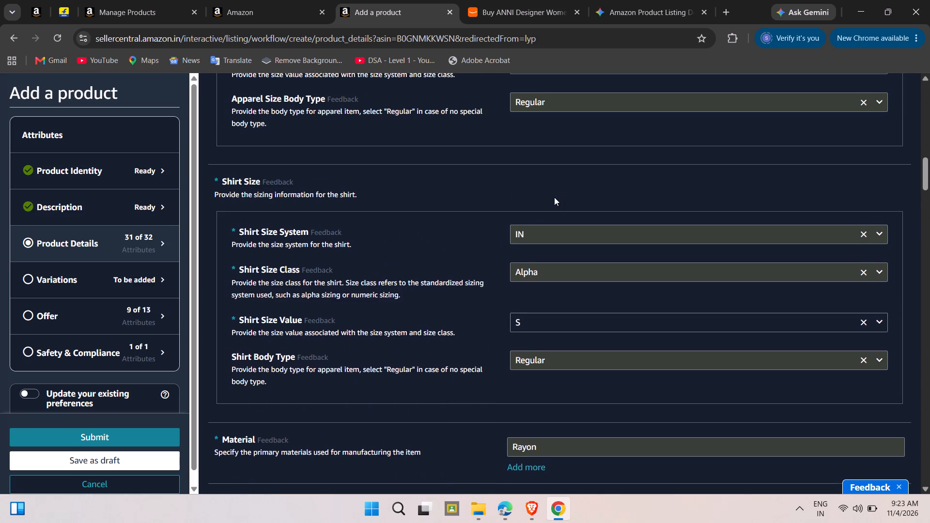
click(542, 192)
scroll(542, 192, up, 2)
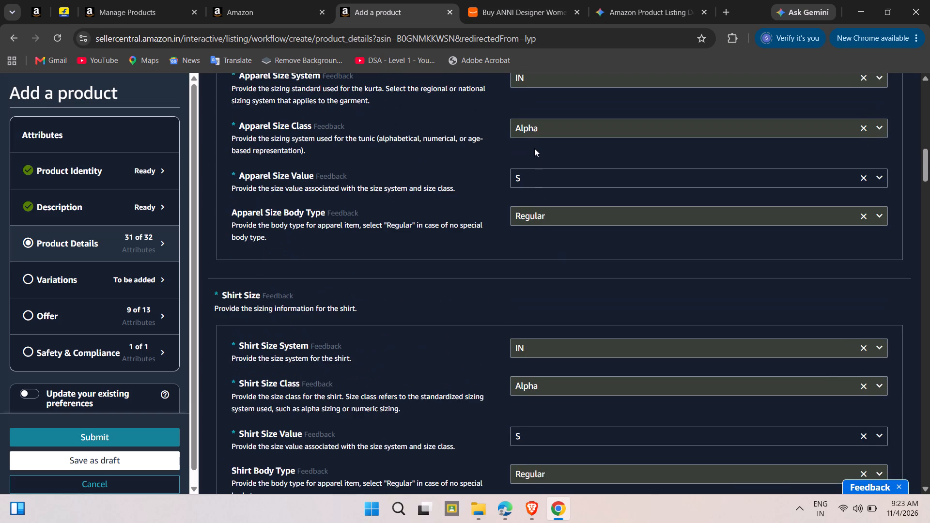
click(534, 148)
scroll(534, 148, up, 2)
click(539, 145)
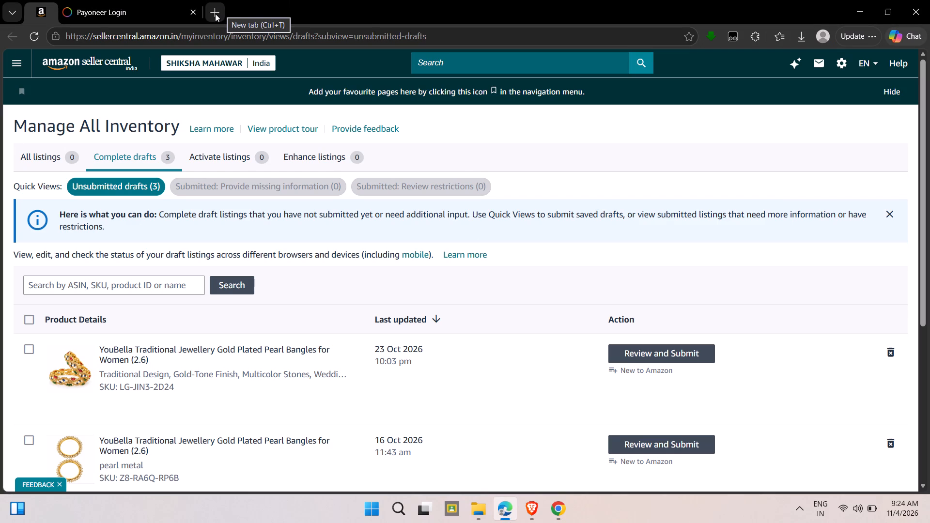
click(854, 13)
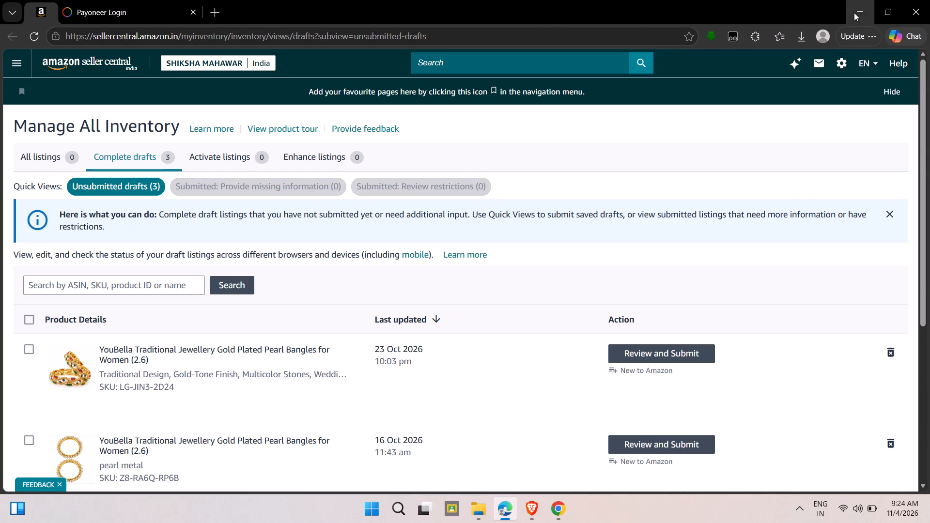
Switch to the ANNI Designer kurti page on Amazon.in and search the store for iphone 17 256gb.
click(433, 2)
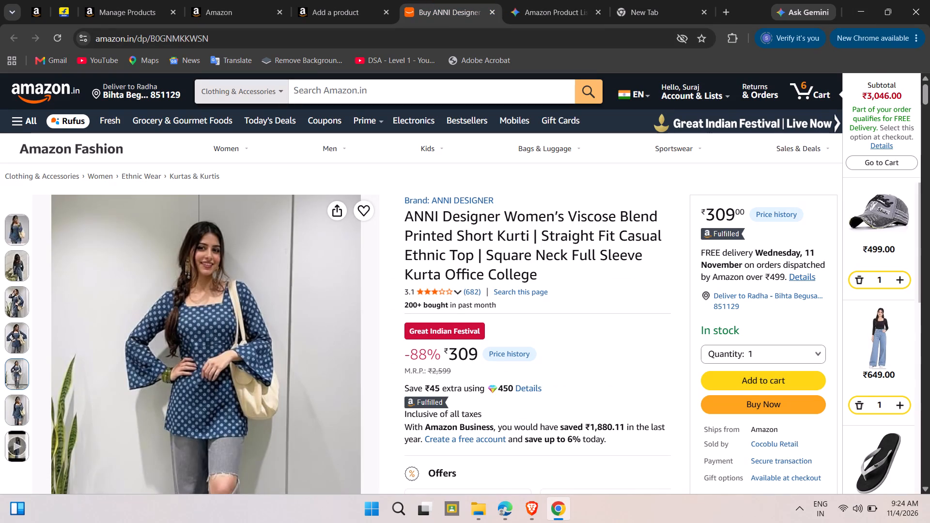
click(363, 90)
text(ipj)
key(BackSpace)
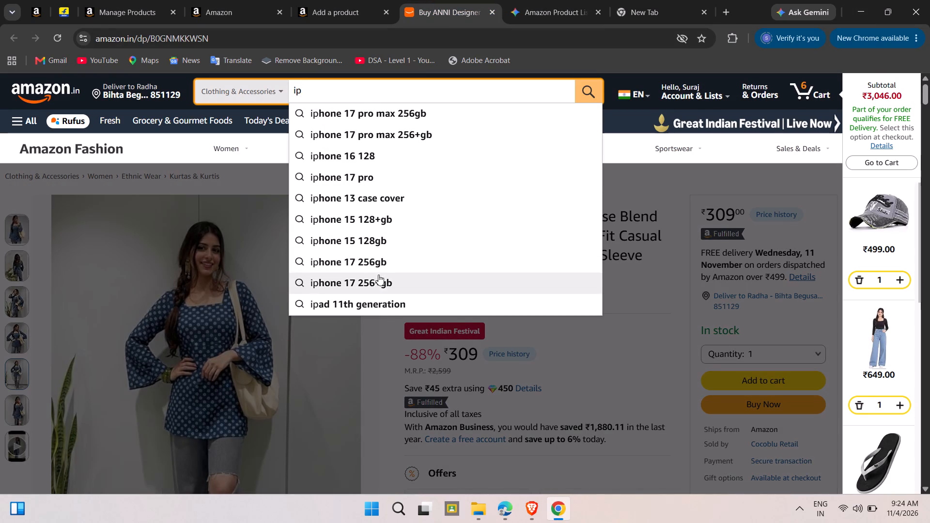
click(377, 262)
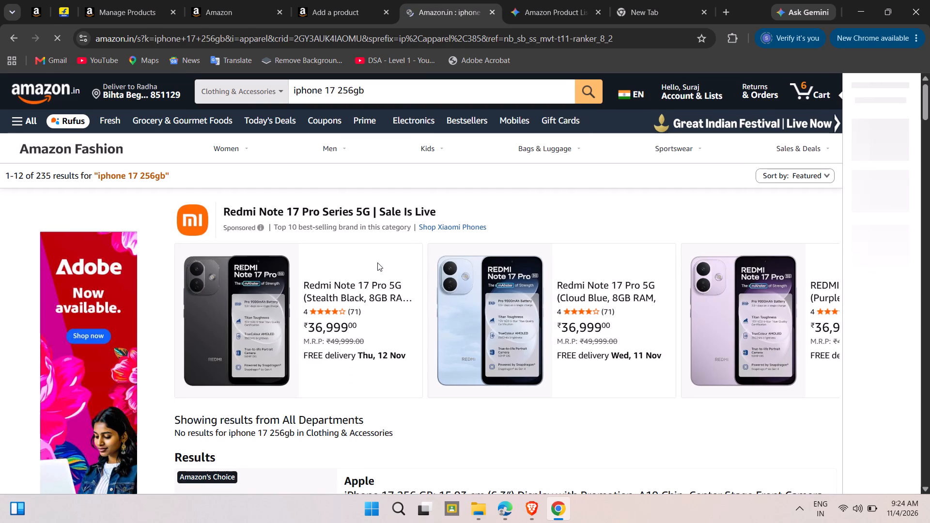
Browse the iPhone 17 256GB search results, looking over the listed phones, prices and sponsored accessories.
scroll(462, 290, down, 4)
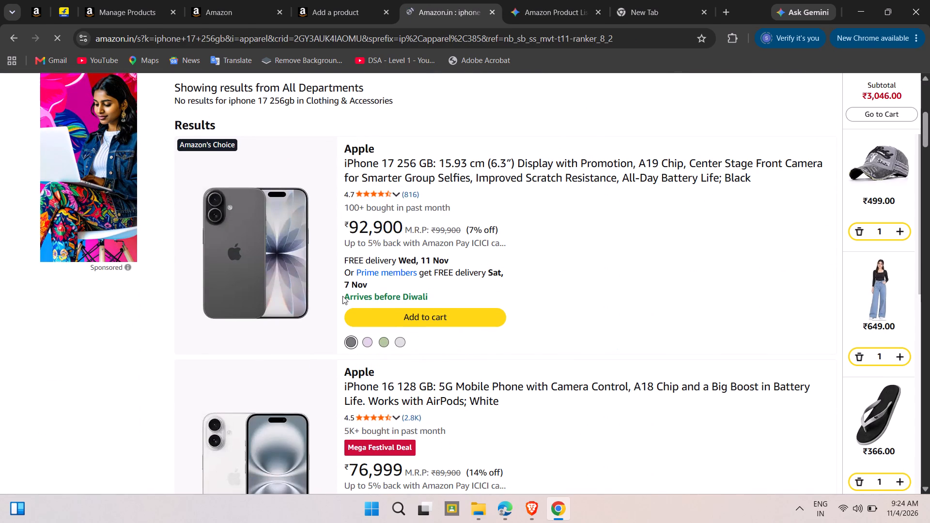
scroll(360, 245, down, 2)
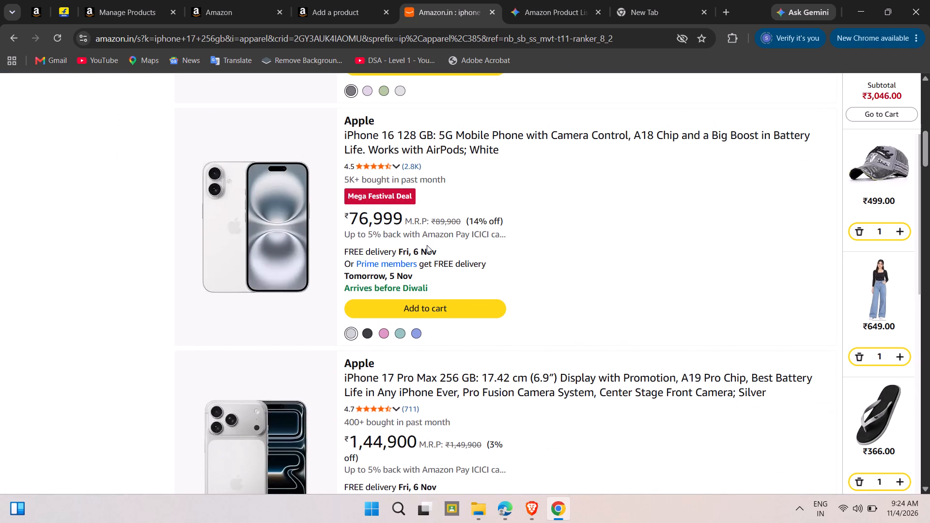
scroll(369, 230, down, 2)
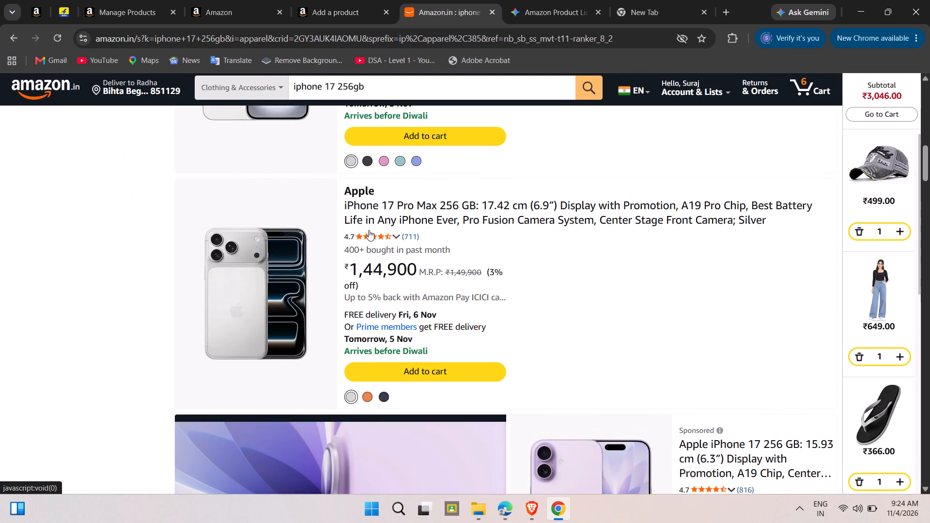
scroll(386, 295, down, 4)
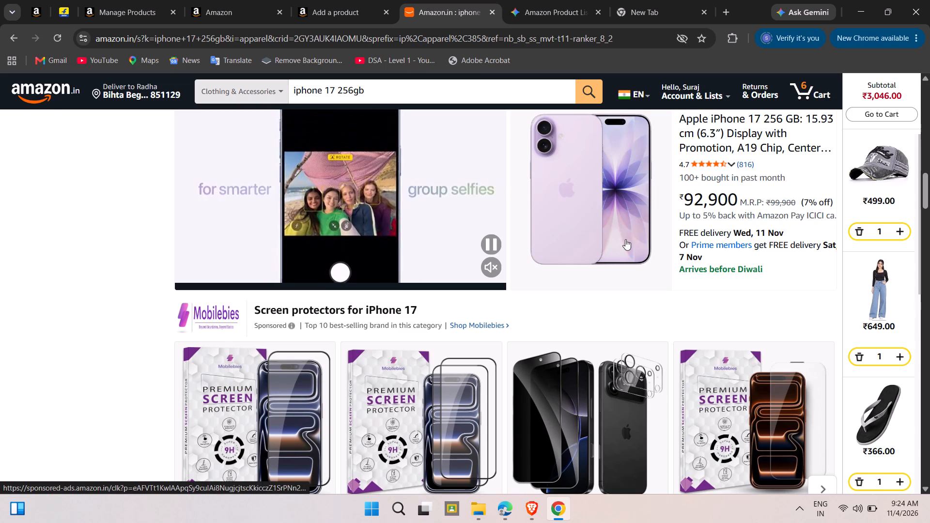
scroll(725, 285, up, 1)
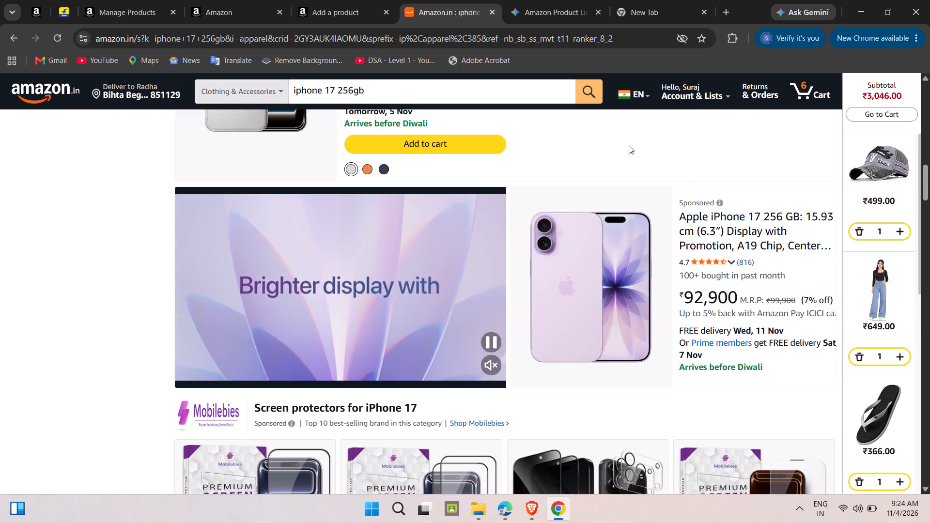
scroll(586, 168, down, 2)
scroll(407, 263, down, 2)
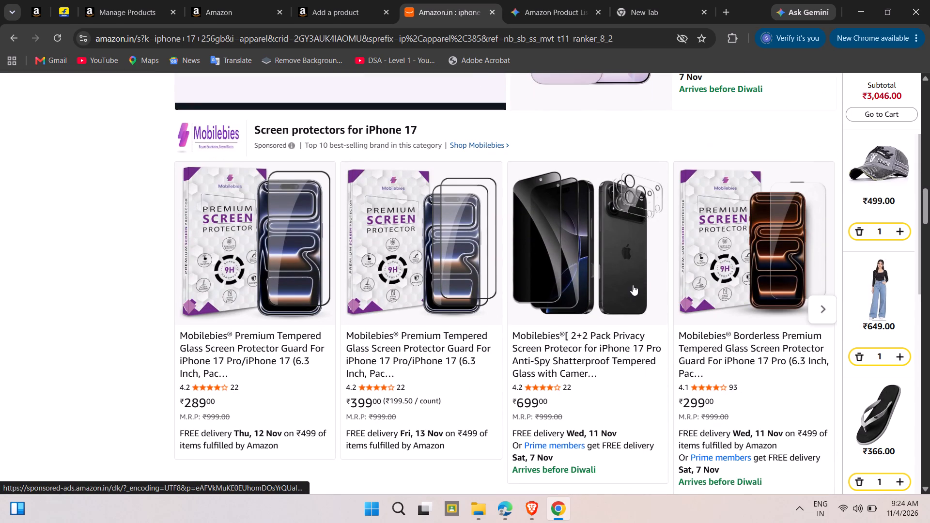
scroll(748, 285, down, 2)
scroll(502, 323, down, 2)
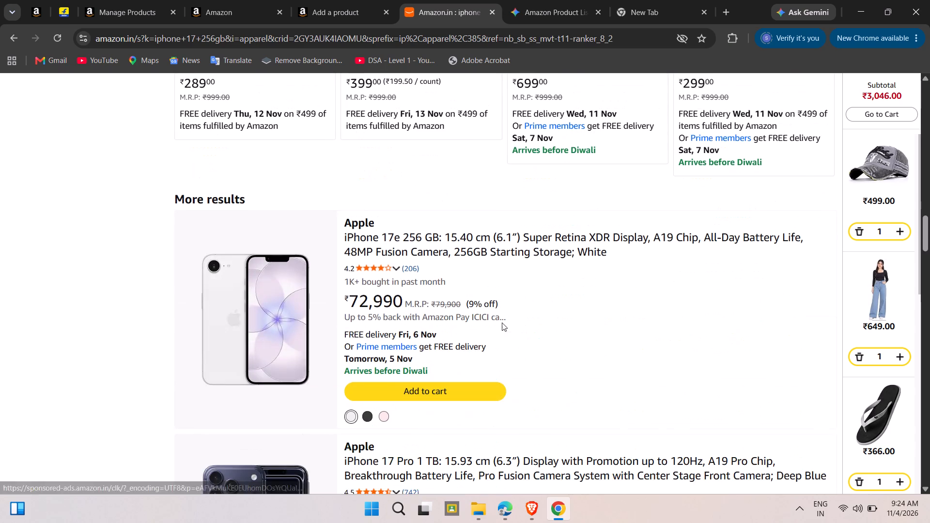
scroll(289, 325, down, 2)
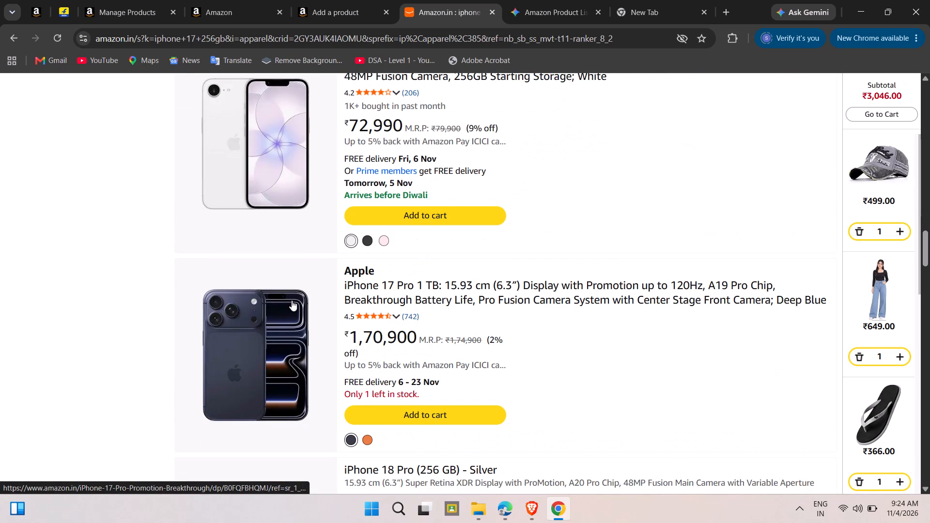
scroll(292, 300, down, 2)
scroll(297, 371, down, 3)
scroll(394, 394, down, 1)
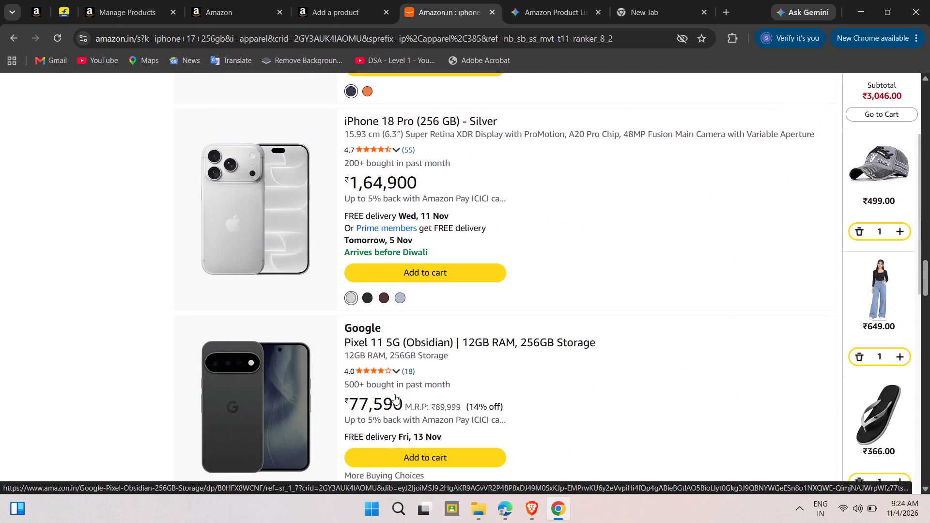
scroll(394, 394, down, 1)
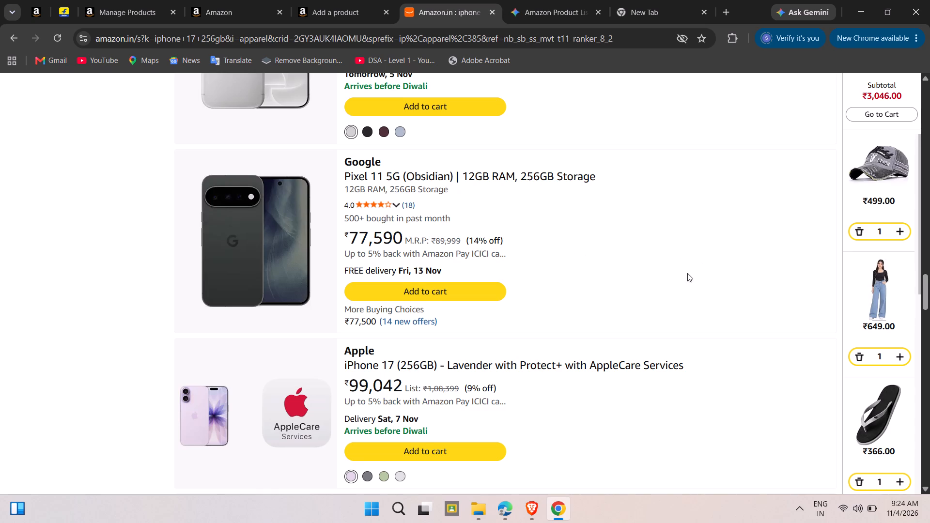
scroll(417, 372, down, 2)
scroll(242, 408, down, 2)
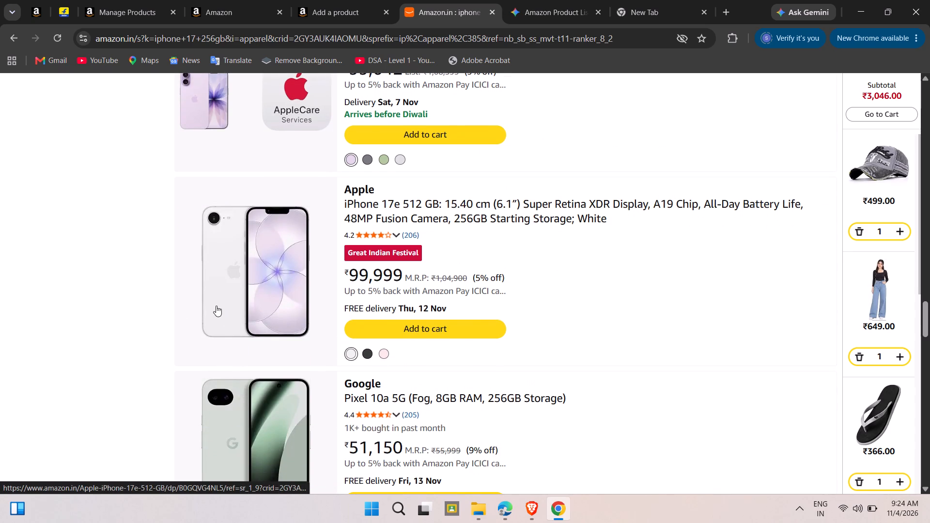
Browse the remaining iPhone 17 256GB search results, from the iPhone 17e and Pixel 10a through the Galaxy S25 Ultra to the related brands.
scroll(265, 272, up, 1)
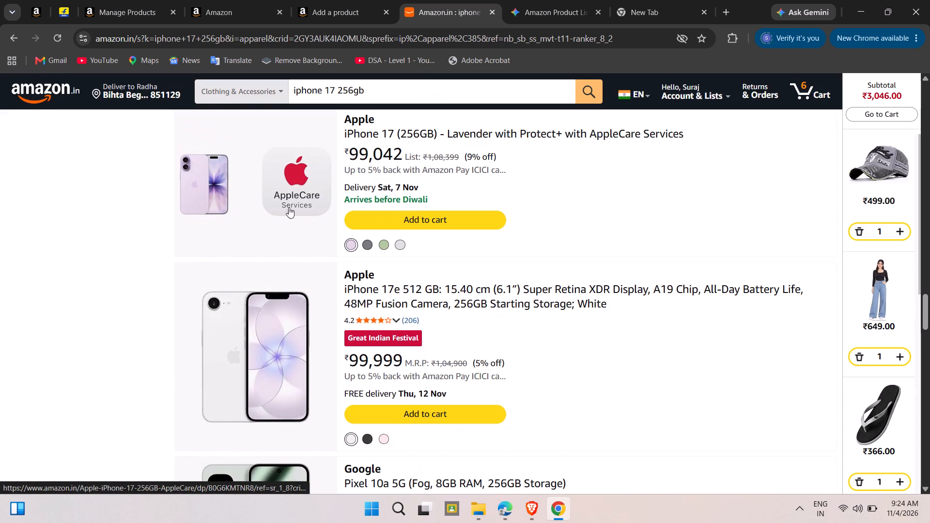
scroll(277, 200, down, 1)
scroll(272, 304, down, 1)
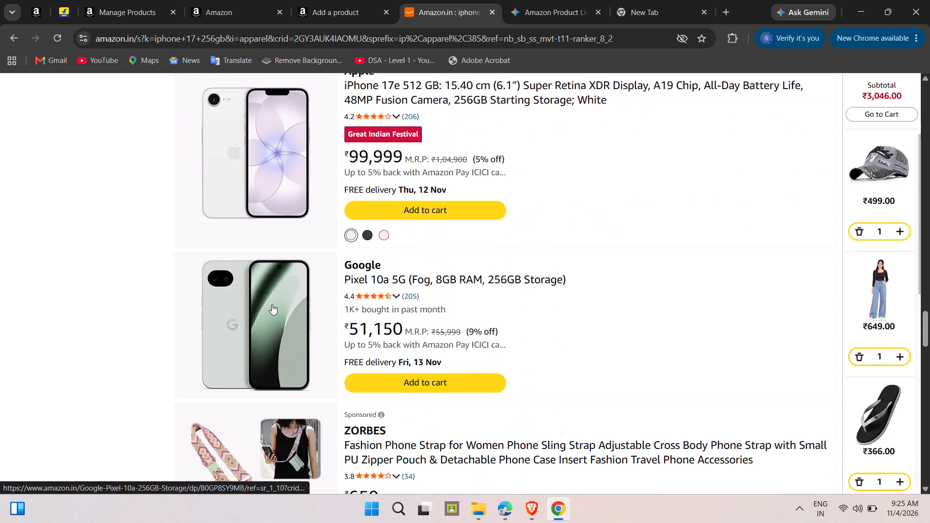
scroll(242, 368, down, 1)
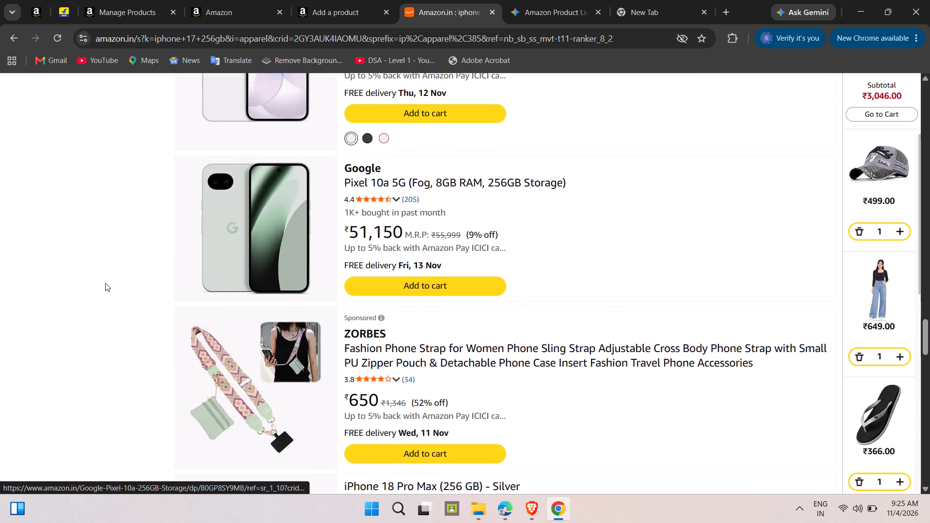
scroll(263, 259, down, 2)
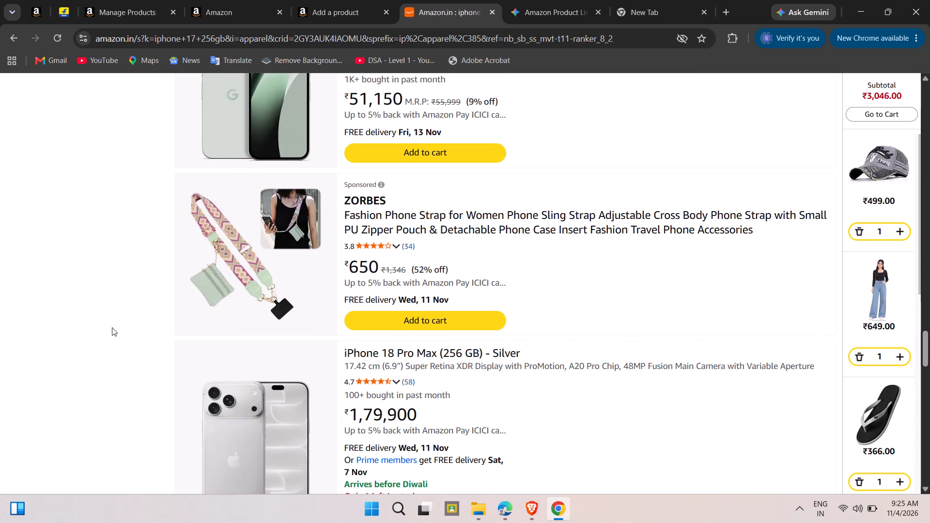
scroll(244, 292, down, 2)
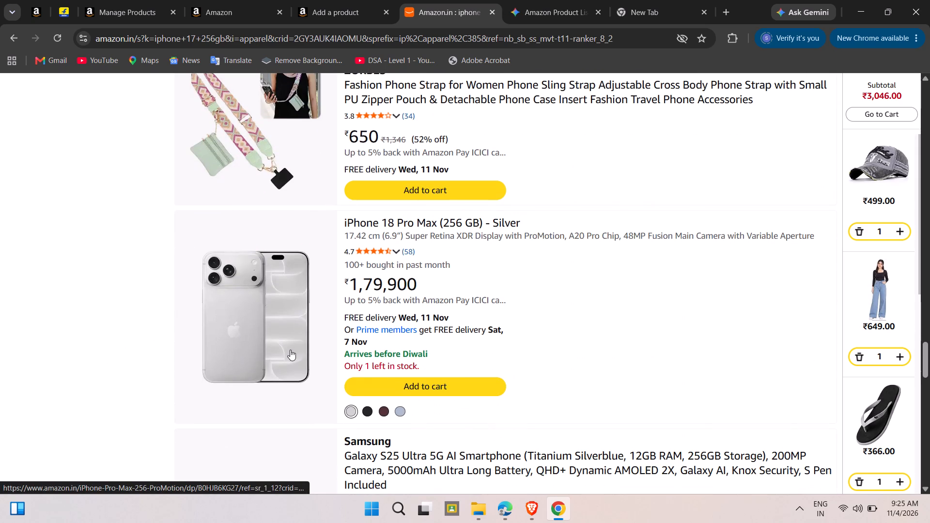
scroll(490, 313, down, 3)
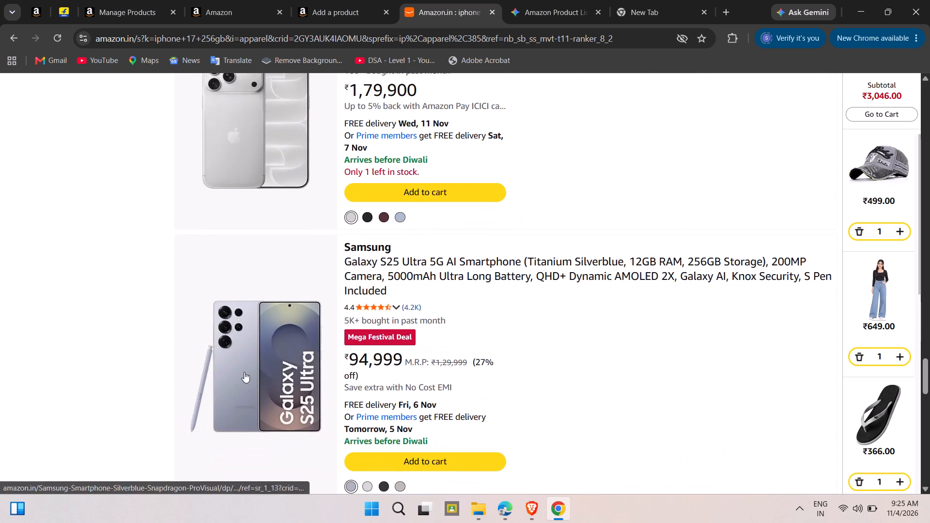
scroll(104, 383, down, 3)
scroll(335, 331, down, 5)
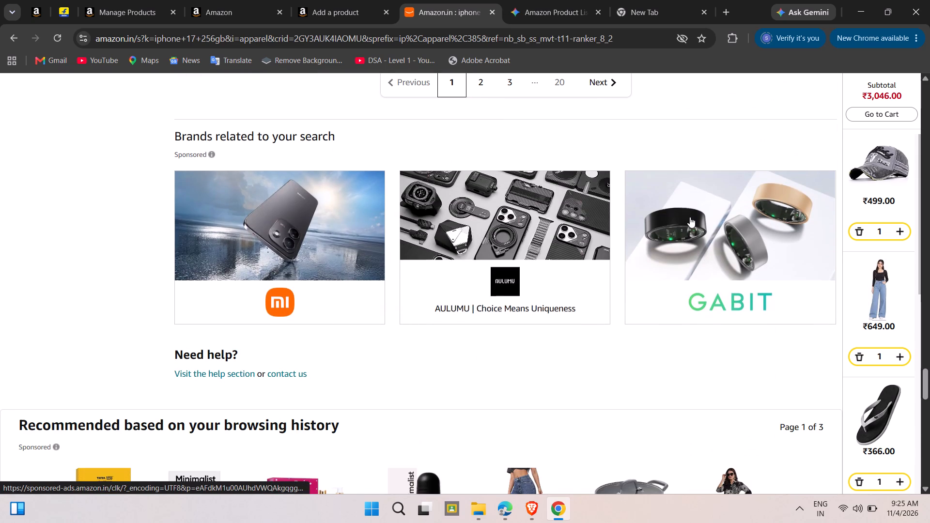
Look over the recommended products, the also-viewed label printers and the browsing history below the search results.
scroll(690, 217, down, 2)
scroll(505, 335, down, 4)
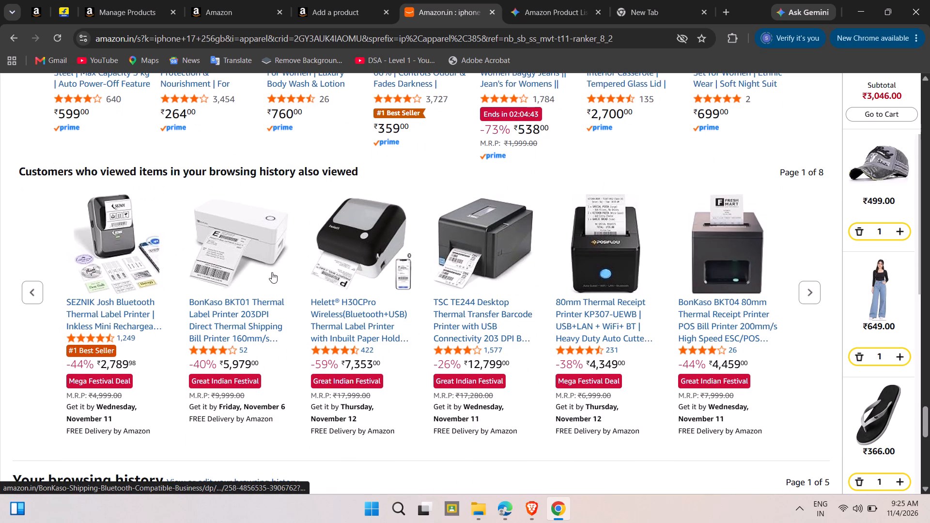
scroll(125, 319, down, 4)
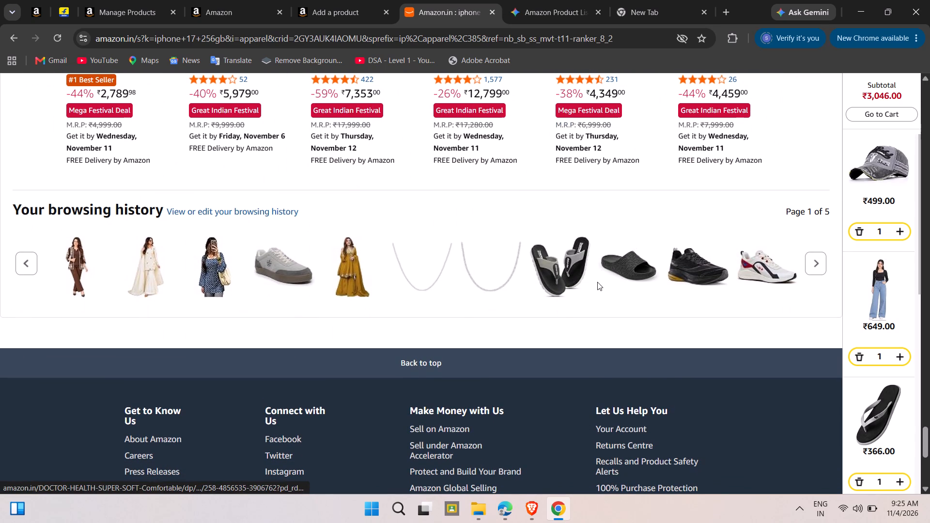
scroll(718, 279, down, 2)
scroll(718, 279, up, 2)
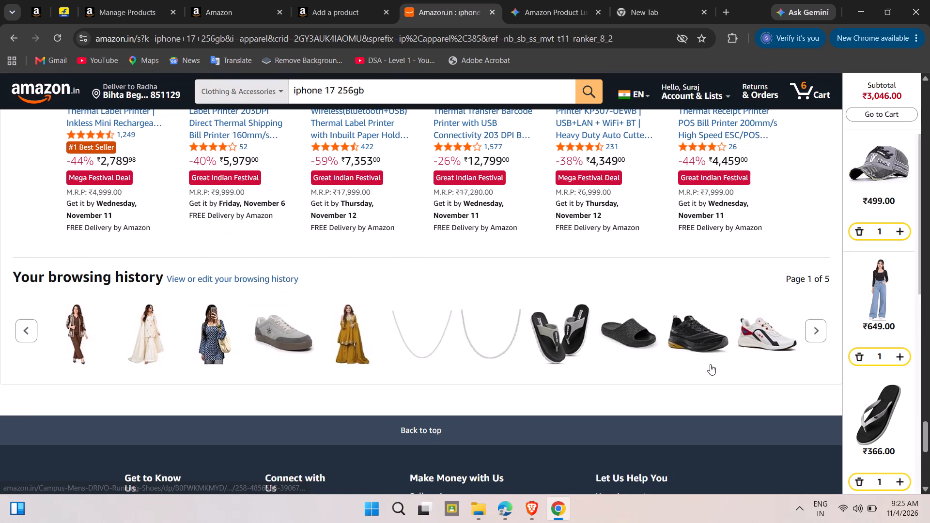
scroll(566, 343, up, 3)
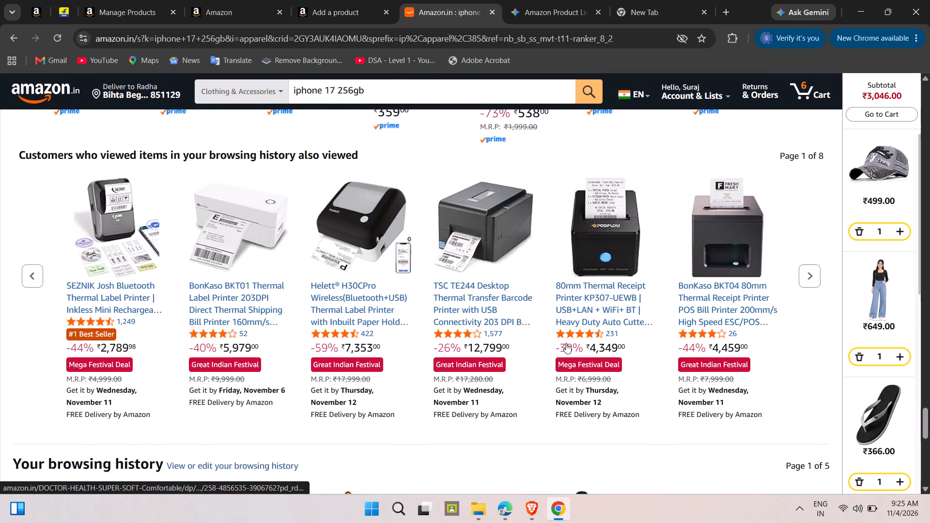
scroll(566, 343, up, 1)
scroll(589, 355, down, 1)
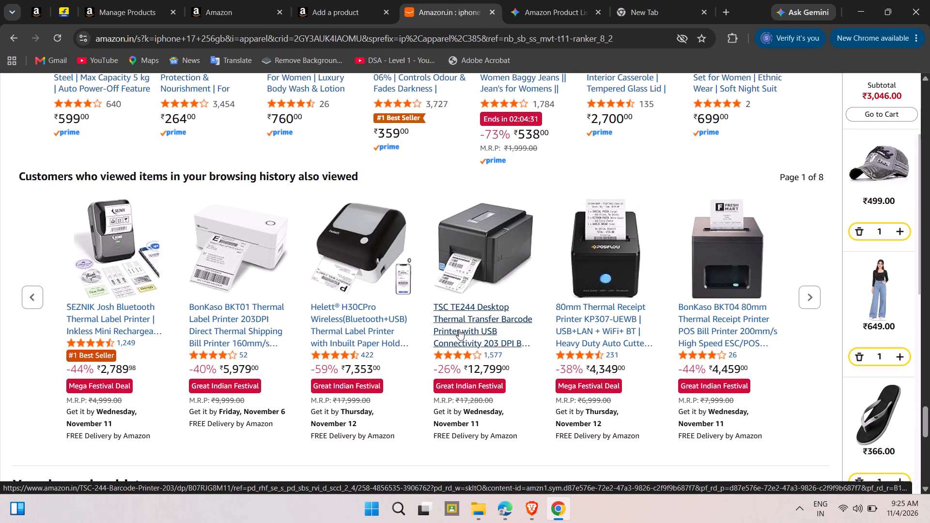
scroll(100, 310, up, 3)
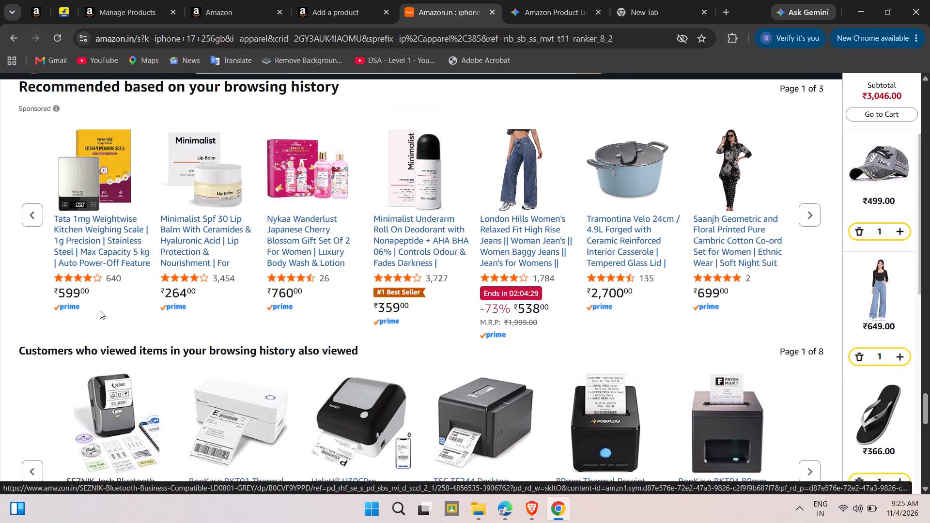
scroll(161, 216, up, 1)
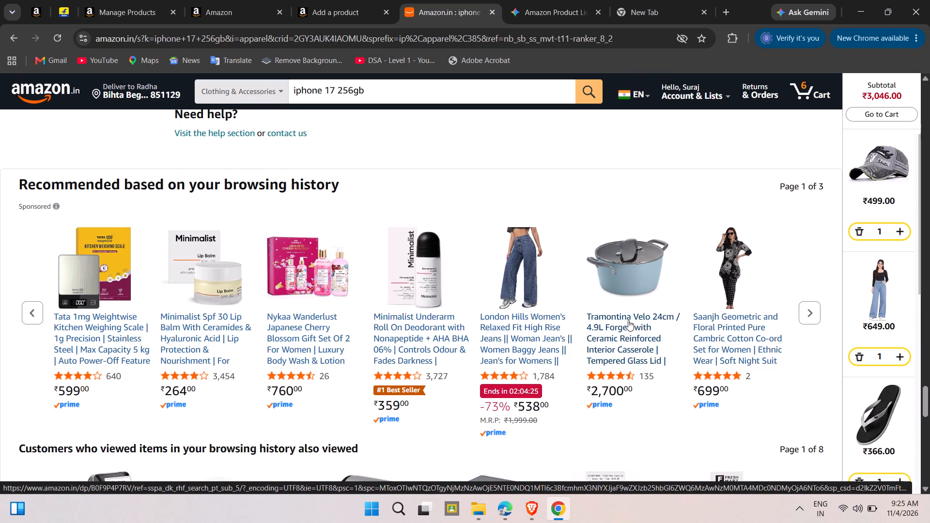
scroll(628, 320, up, 1)
scroll(662, 240, up, 2)
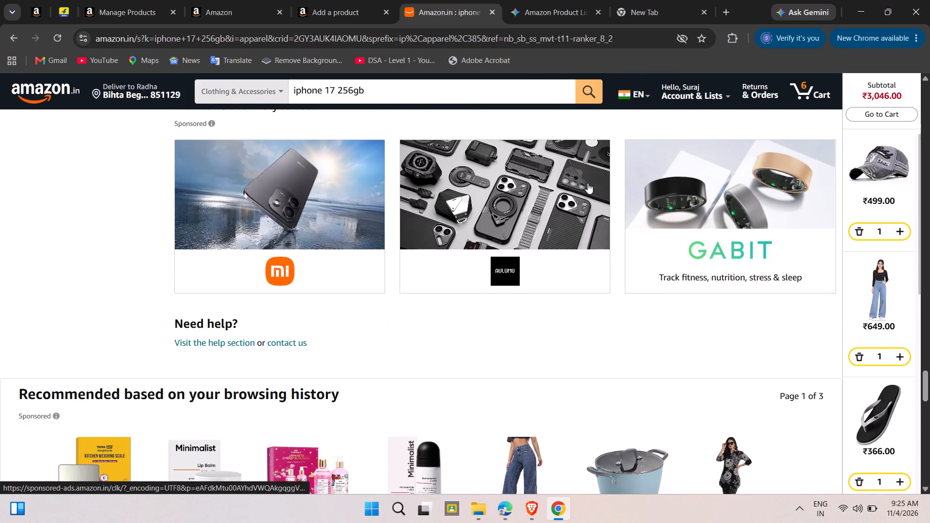
Review the phone listings again in reverse order, from the car dashboard mat ad back to the iPhone 17e 256 GB under More results.
scroll(346, 218, up, 2)
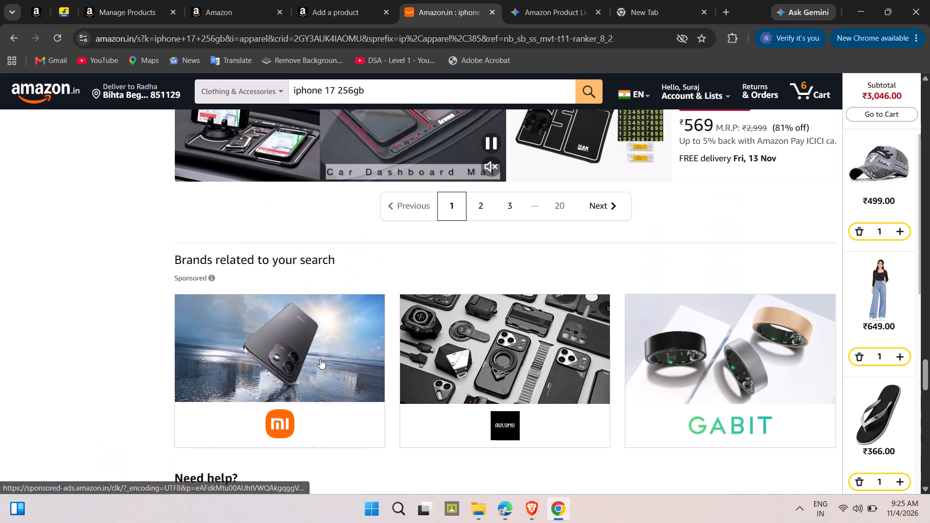
scroll(340, 280, up, 3)
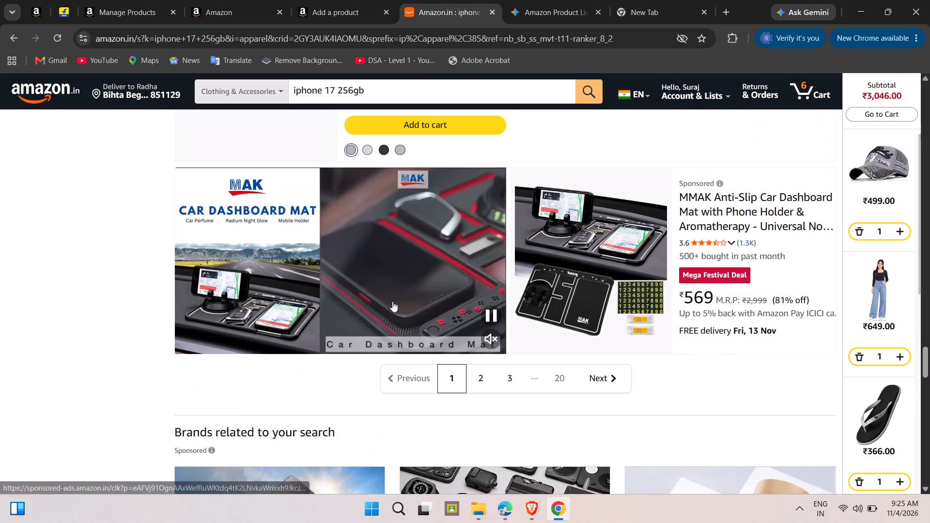
scroll(237, 283, up, 1)
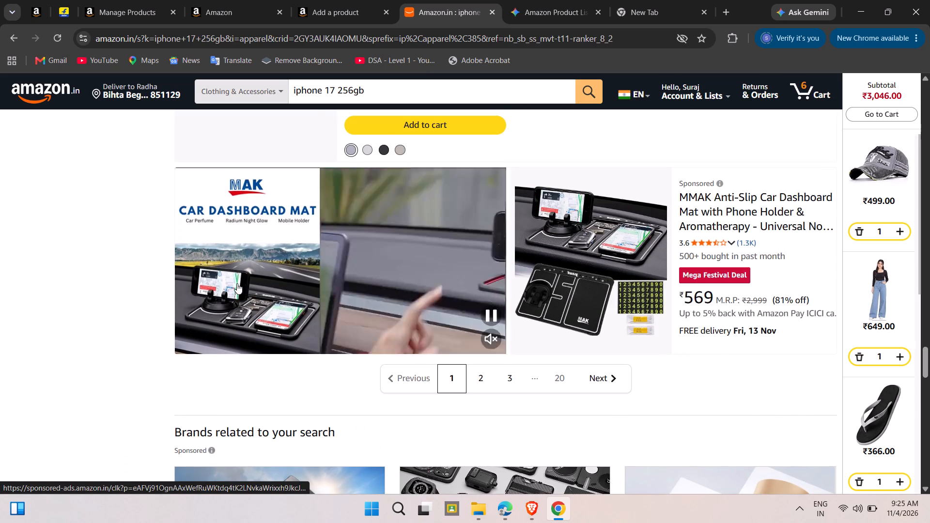
scroll(237, 283, up, 1)
scroll(376, 262, up, 2)
scroll(246, 284, up, 2)
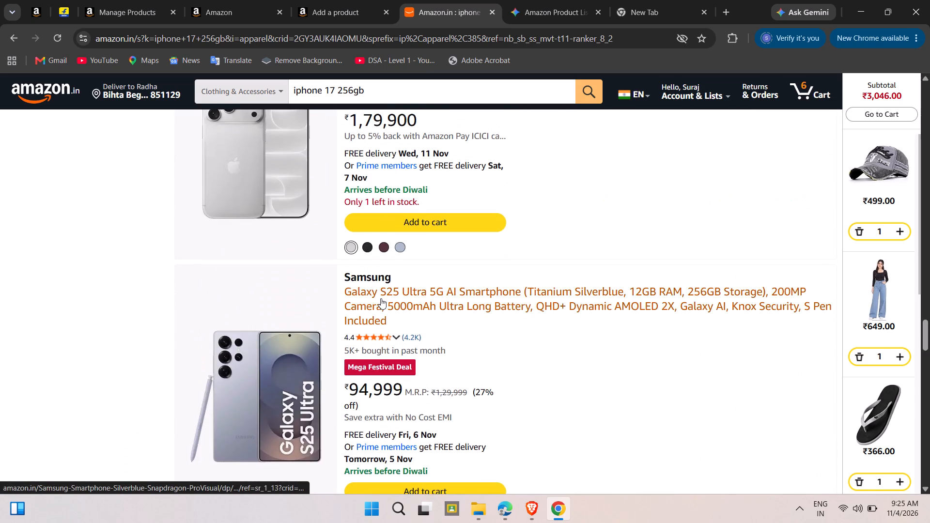
scroll(381, 298, up, 2)
scroll(292, 258, up, 1)
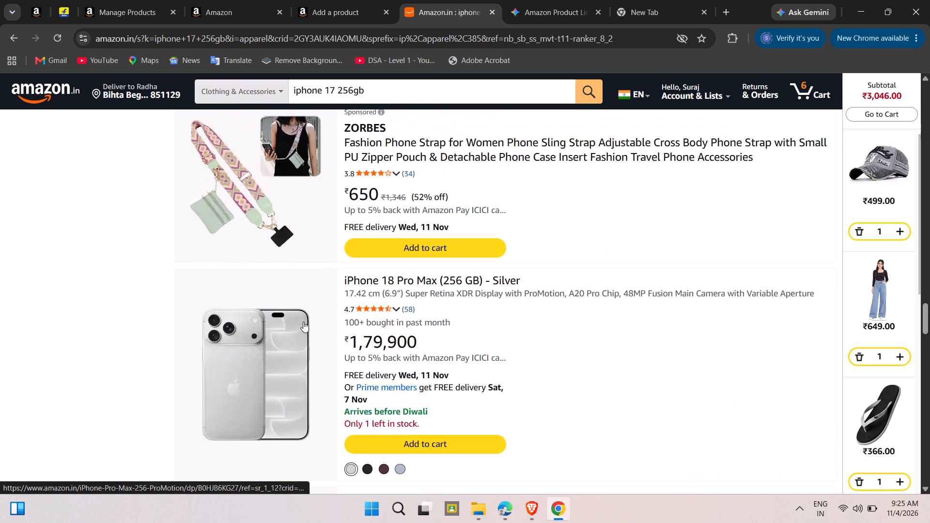
scroll(303, 322, up, 2)
scroll(319, 258, up, 1)
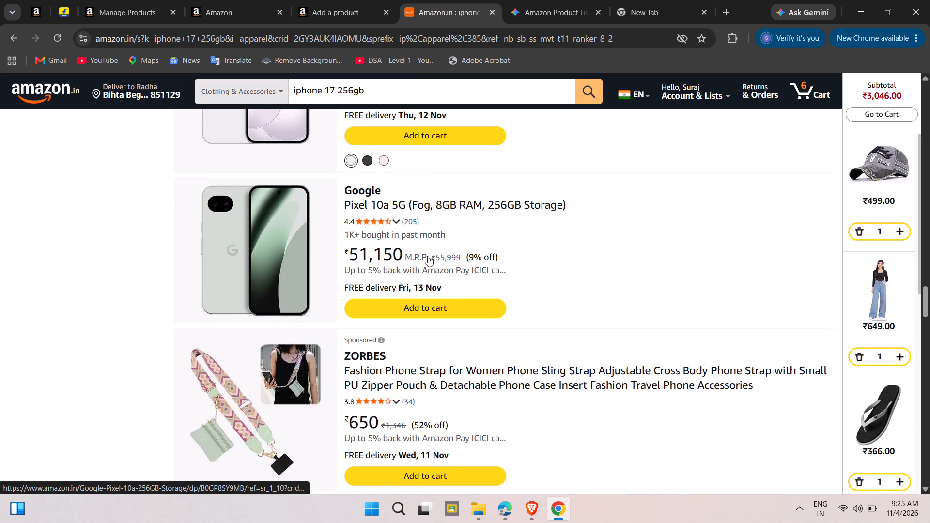
scroll(436, 228, up, 1)
scroll(311, 243, up, 1)
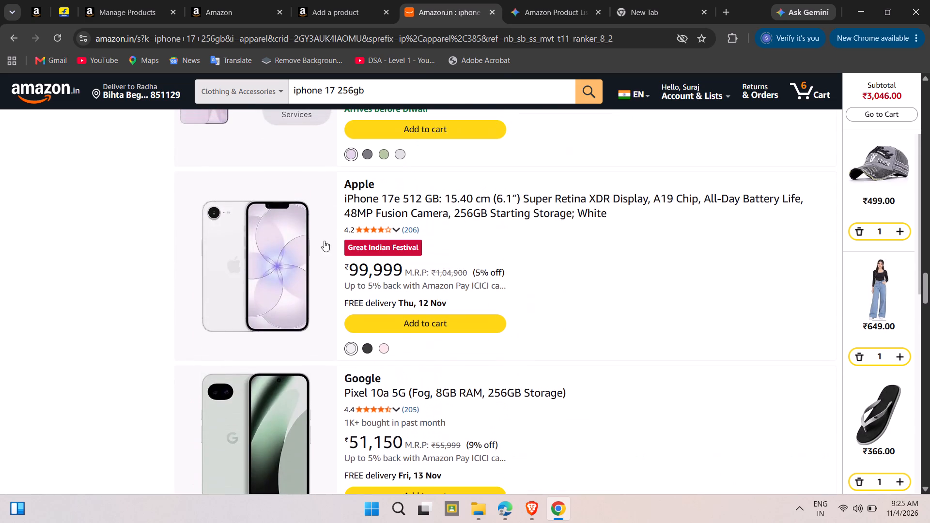
scroll(462, 274, up, 2)
scroll(274, 233, up, 2)
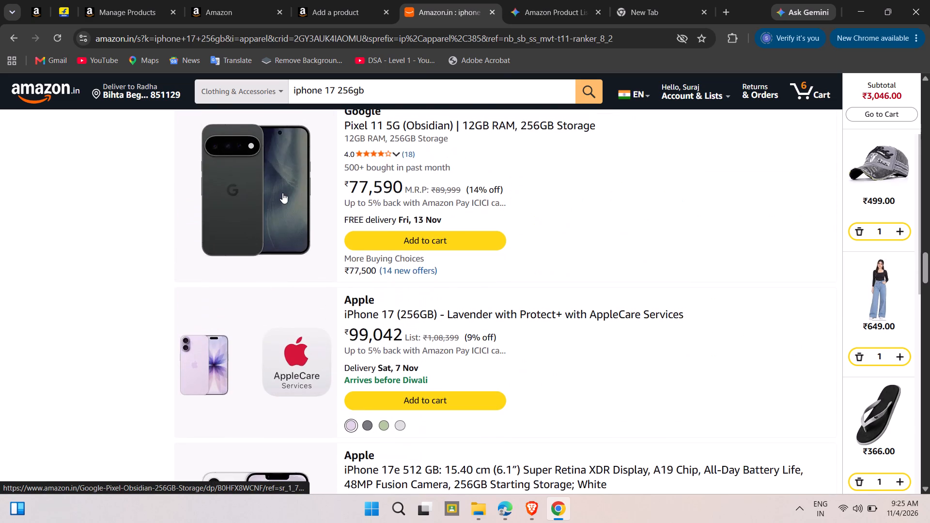
scroll(282, 192, up, 2)
scroll(395, 182, up, 1)
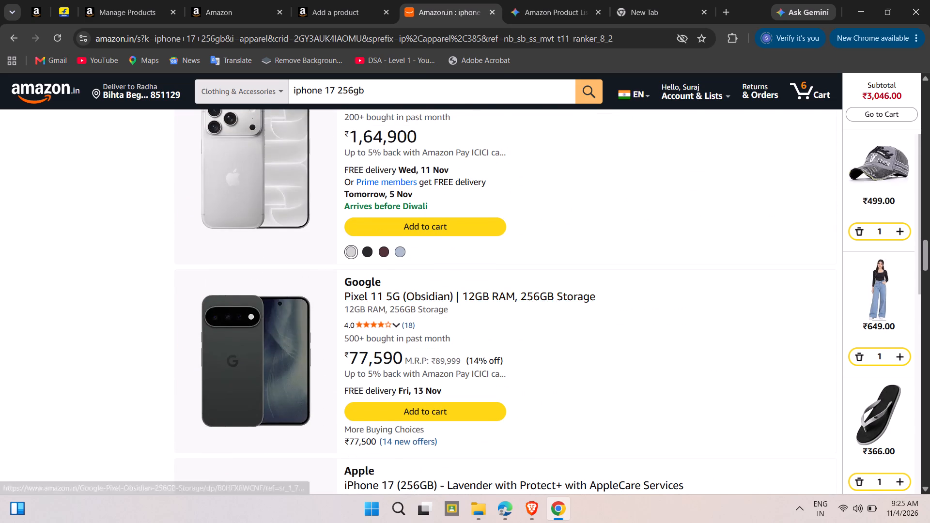
scroll(395, 182, up, 1)
scroll(481, 260, up, 2)
scroll(413, 232, up, 1)
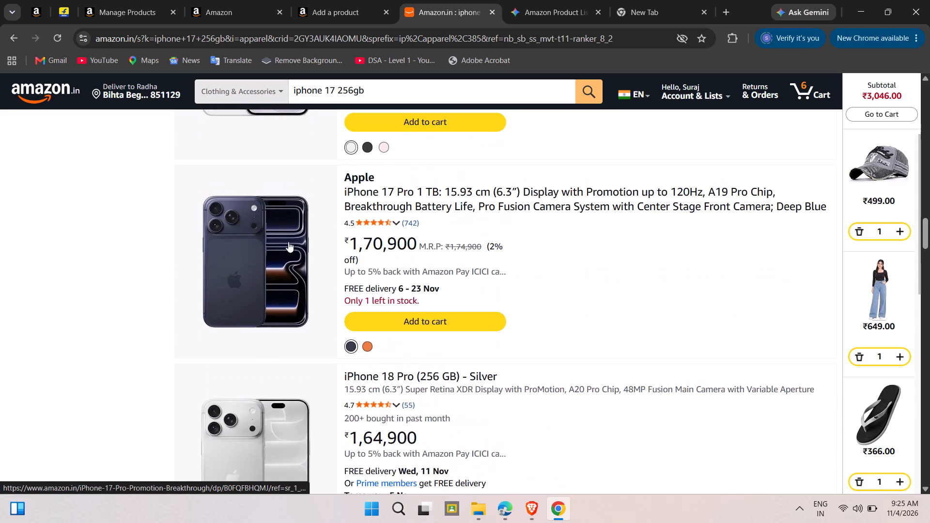
scroll(288, 242, up, 2)
scroll(319, 162, up, 1)
scroll(380, 256, up, 2)
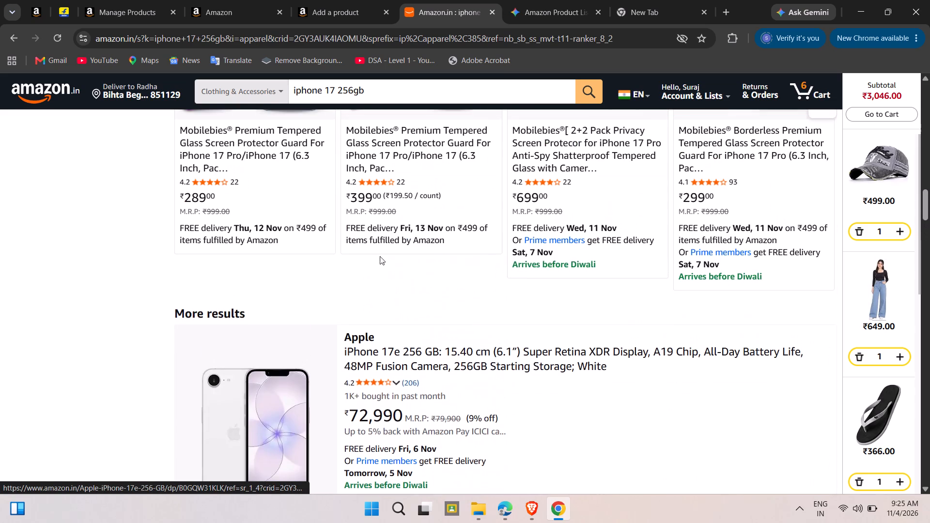
Examine the sponsored iPhone 17 screen protectors and the first iPhone listings, back to the Redmi Note 17 Pro ad heading the results.
scroll(379, 219, up, 2)
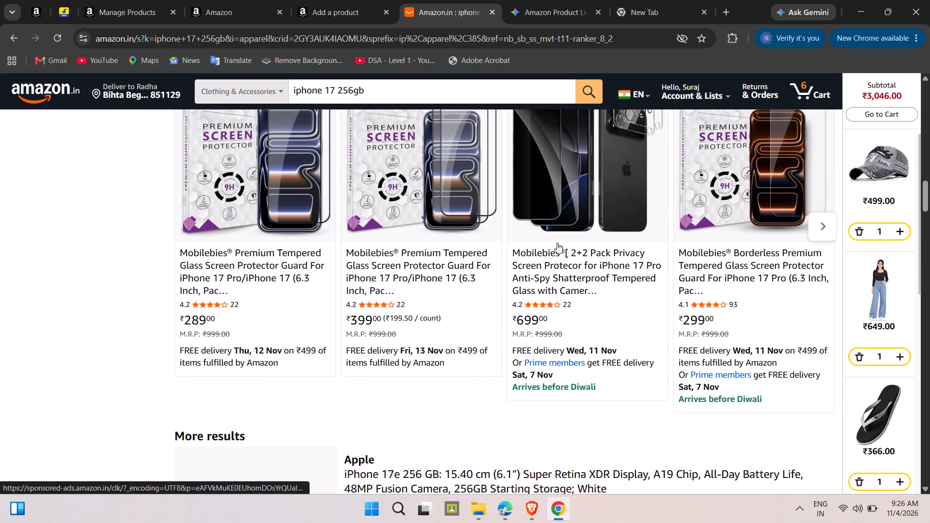
scroll(771, 256, up, 2)
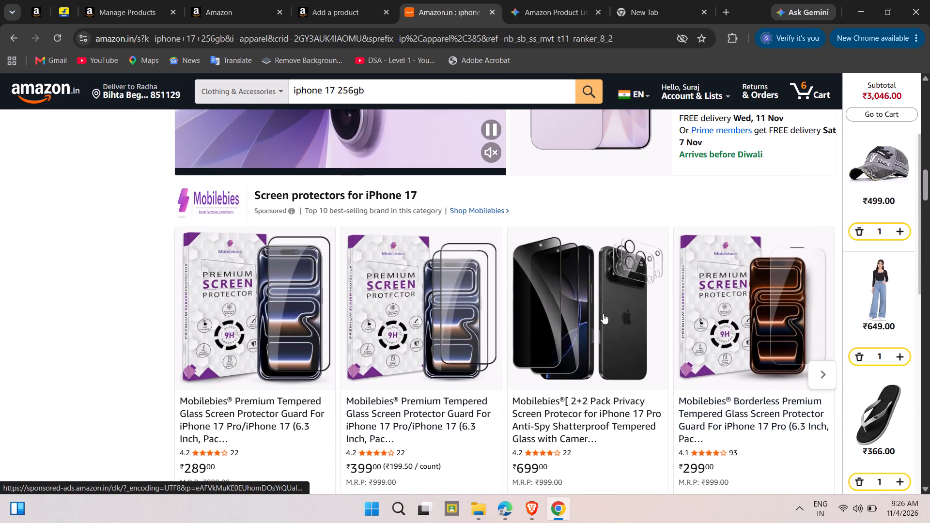
scroll(272, 326, up, 2)
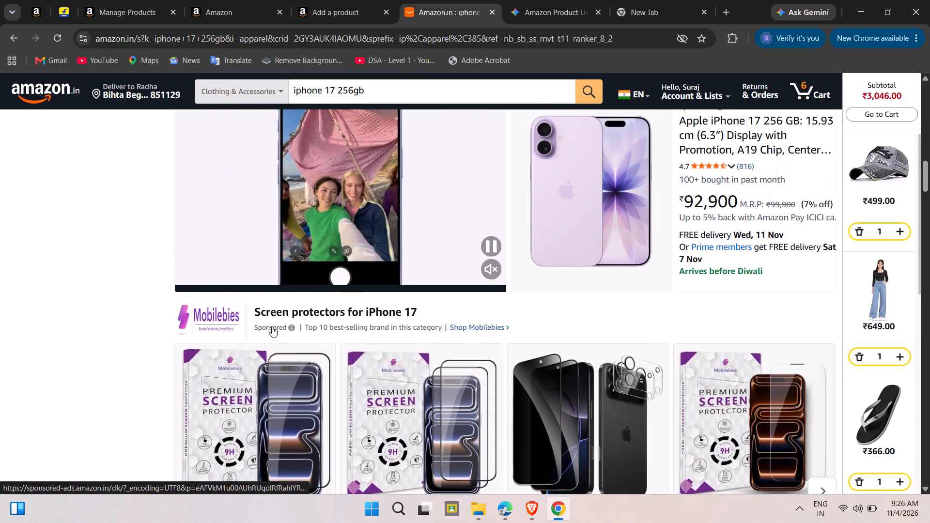
scroll(392, 294, up, 3)
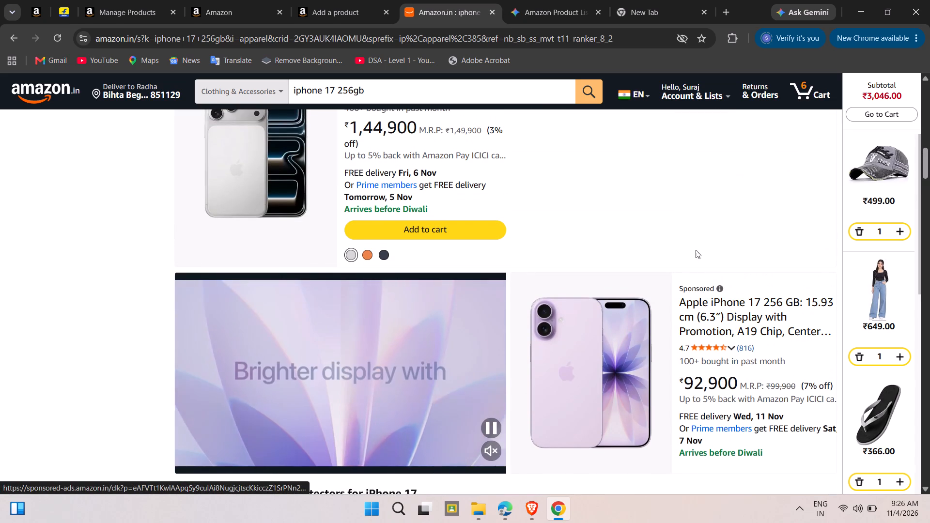
scroll(611, 247, up, 2)
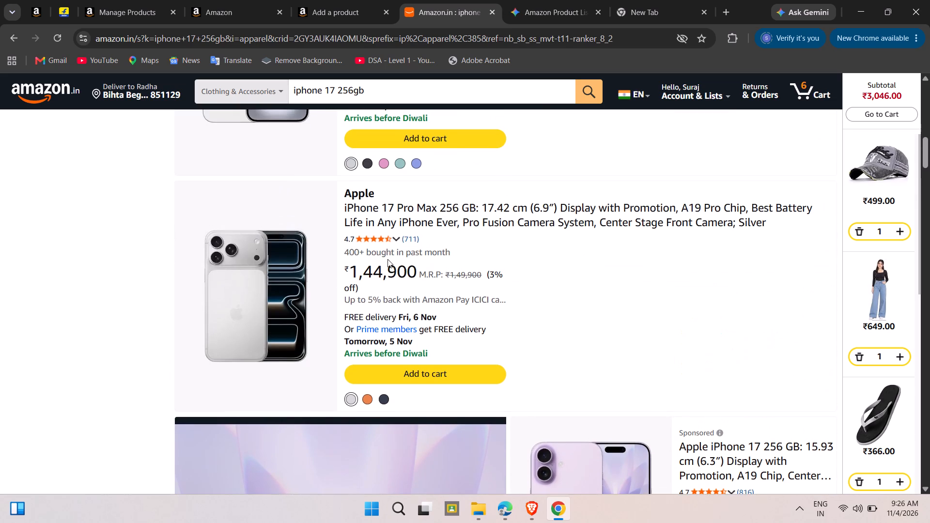
scroll(387, 259, up, 2)
scroll(387, 201, up, 2)
scroll(335, 238, up, 1)
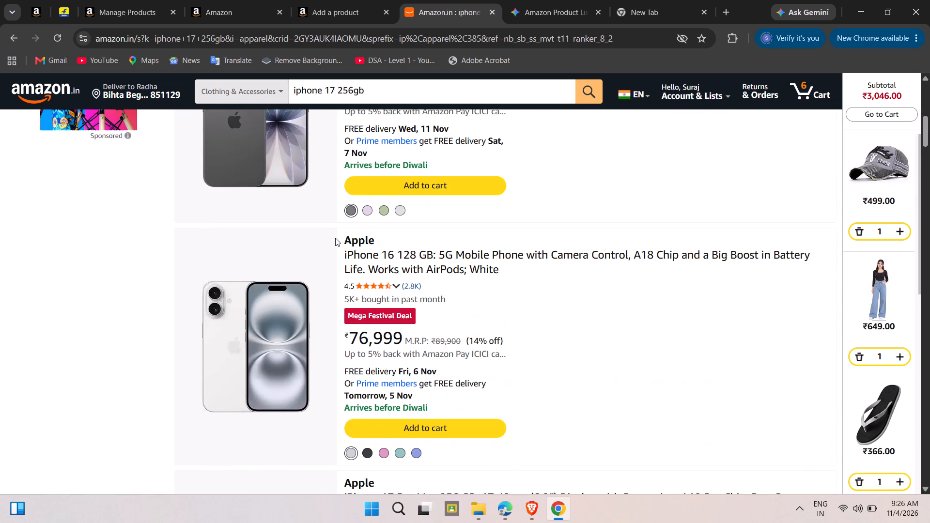
scroll(590, 194, up, 3)
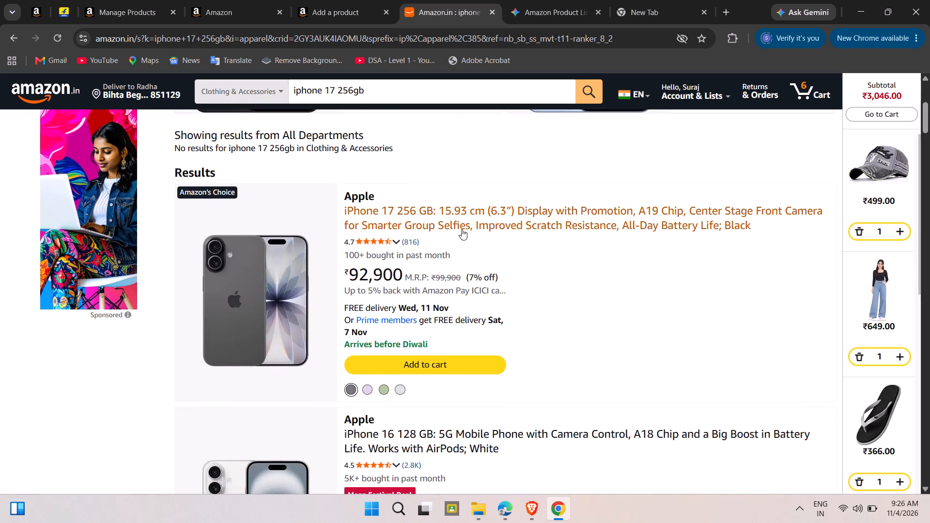
scroll(519, 244, up, 3)
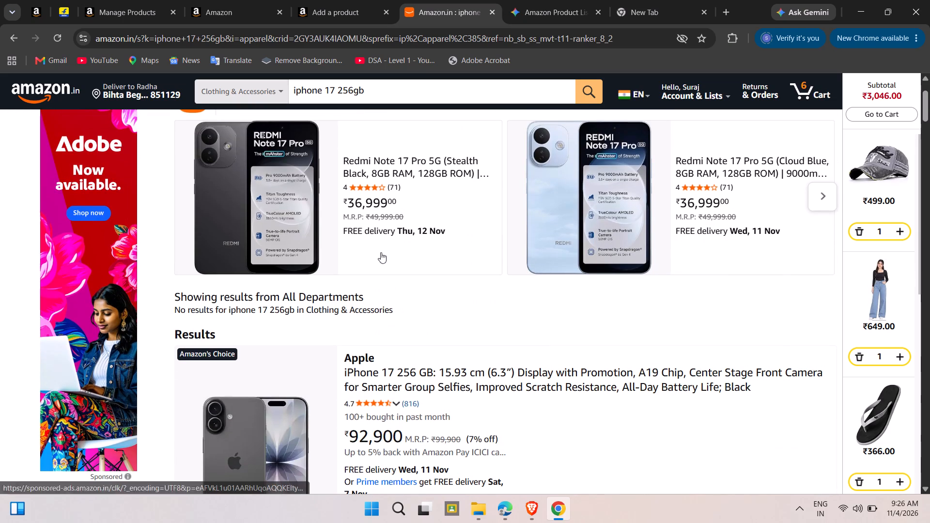
scroll(374, 176, up, 2)
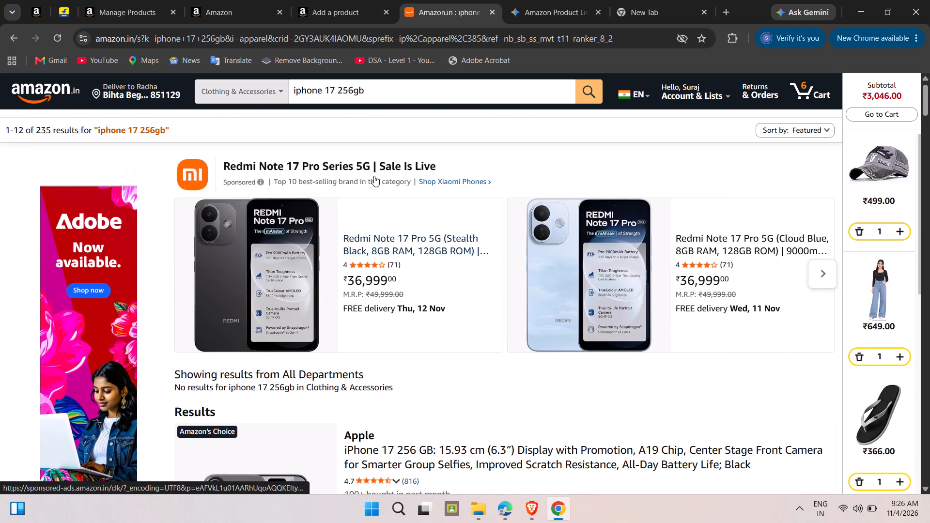
scroll(390, 297, down, 3)
scroll(444, 400, down, 1)
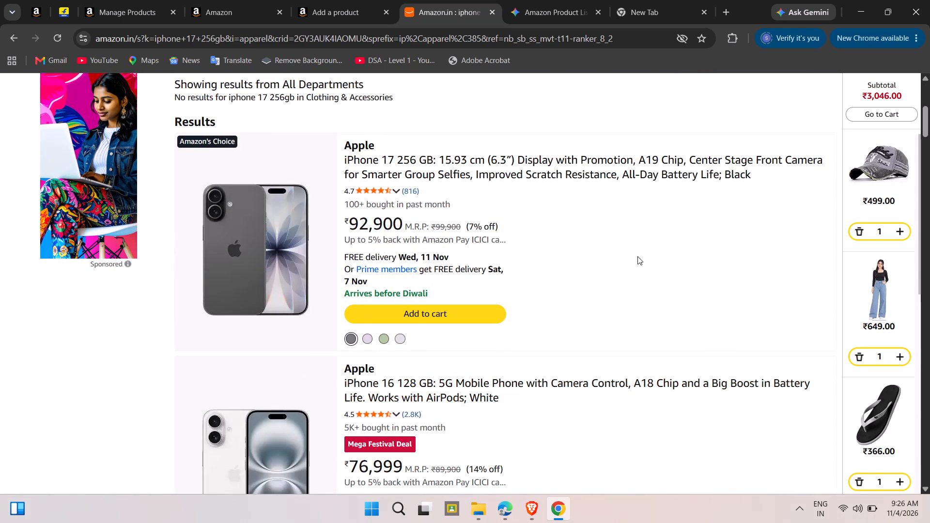
scroll(610, 335, down, 1)
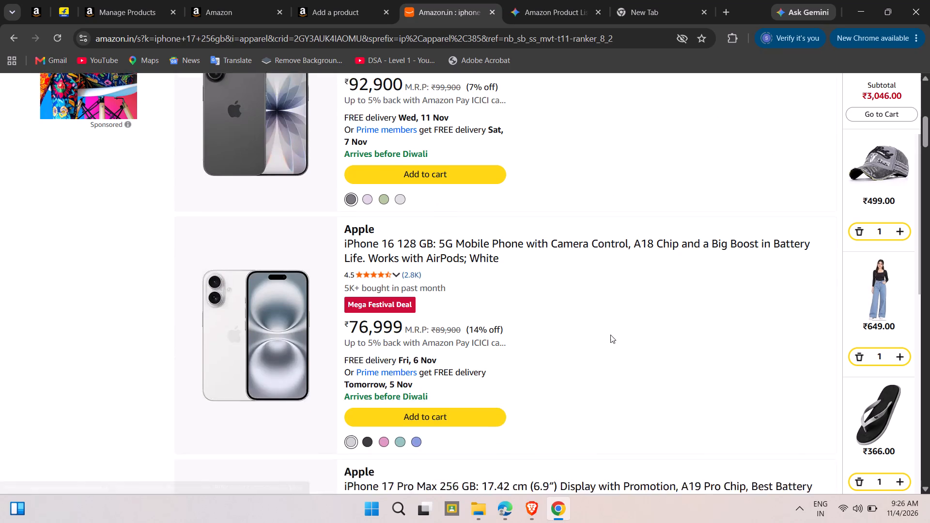
scroll(610, 335, down, 4)
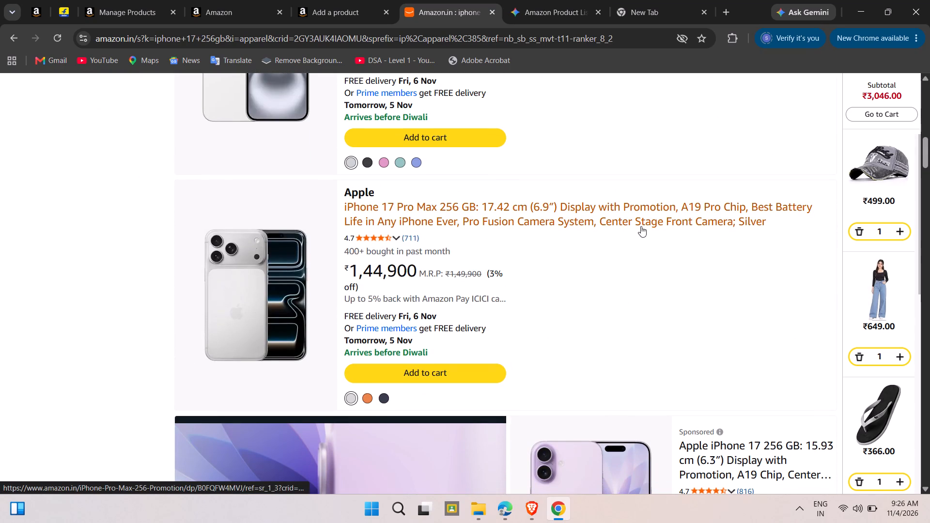
scroll(640, 376, down, 3)
scroll(688, 256, down, 2)
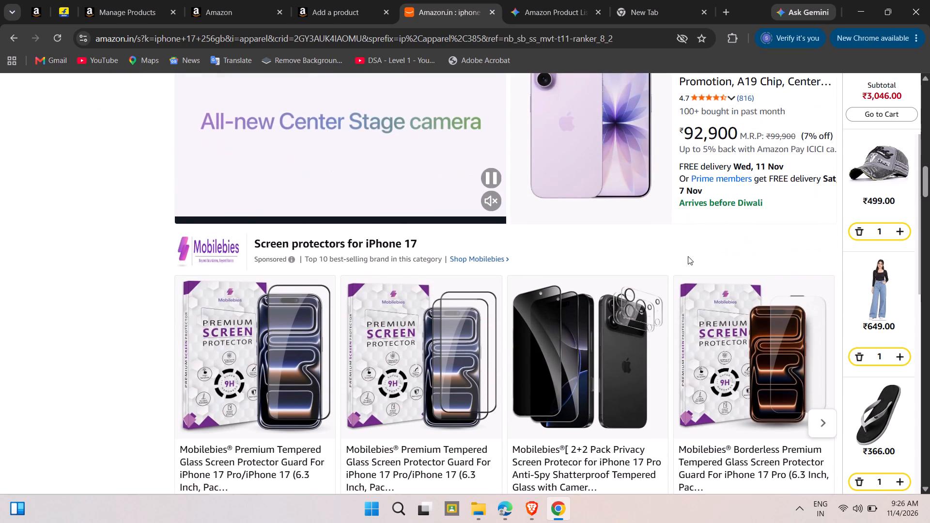
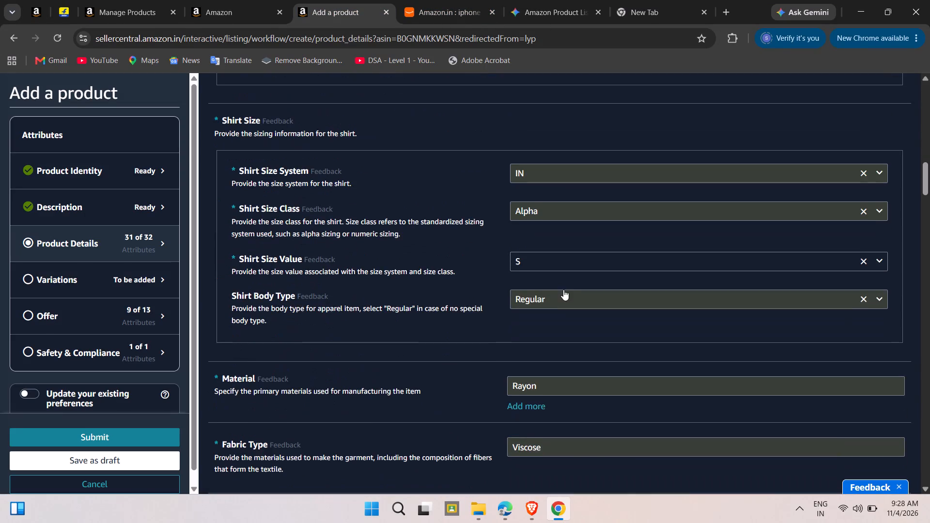
scroll(565, 386, down, 4)
scroll(565, 386, up, 2)
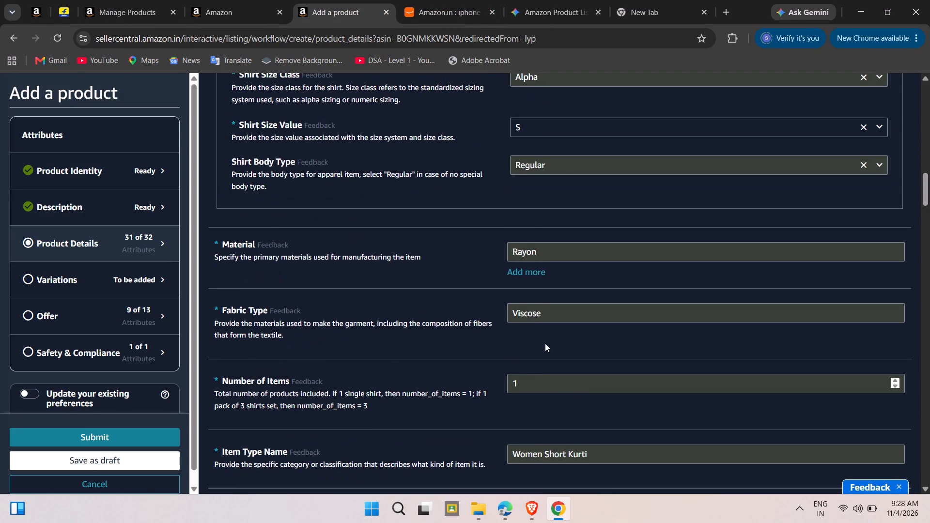
click(544, 248)
key(BackSpace)
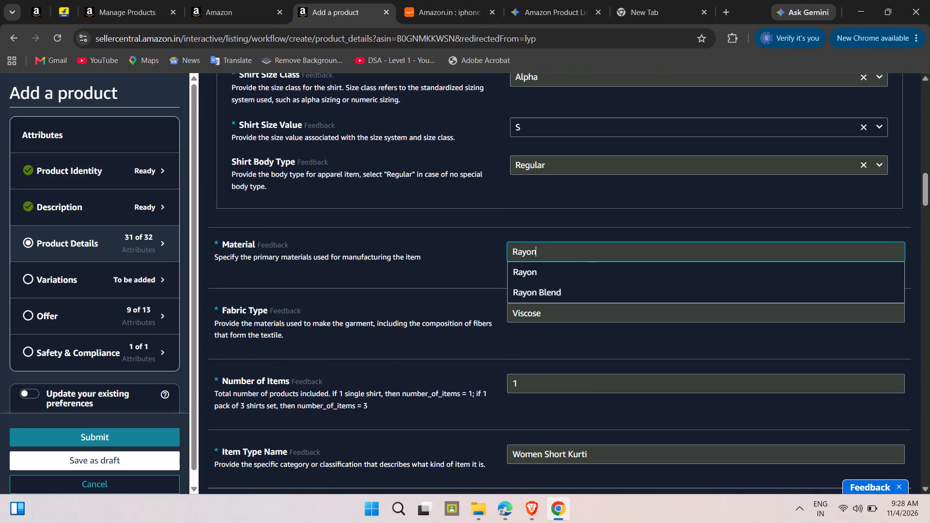
key(BackSpace)
key(BackSpace)
key(BackSpace)
key(BackSpace)
key(BackSpace)
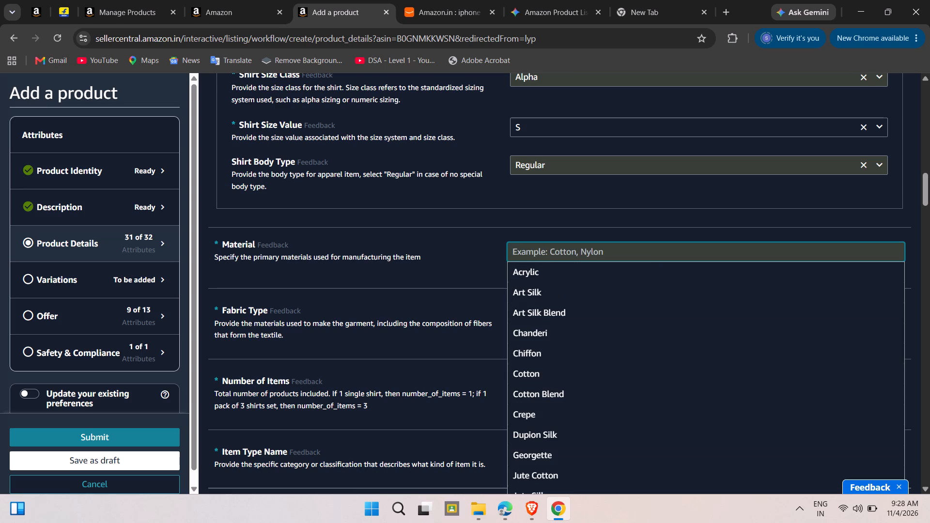
text(cotton)
key(space)
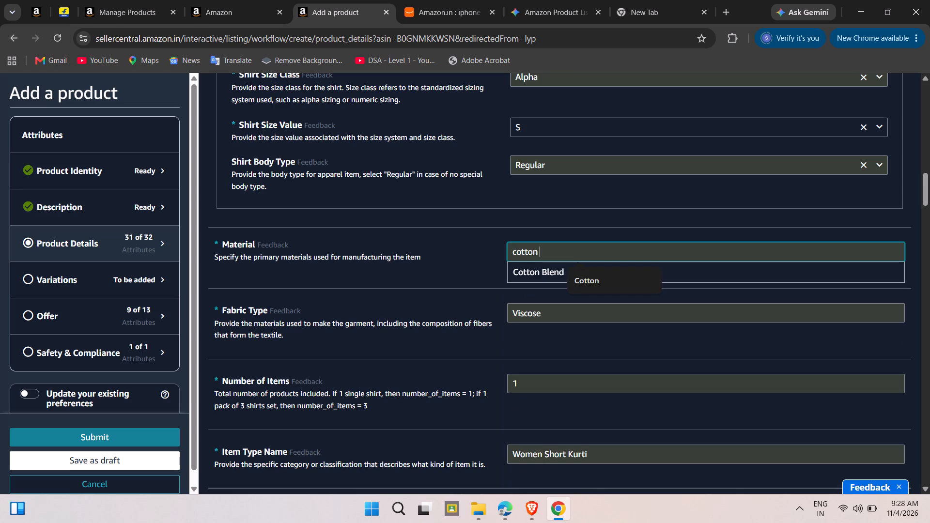
click(544, 270)
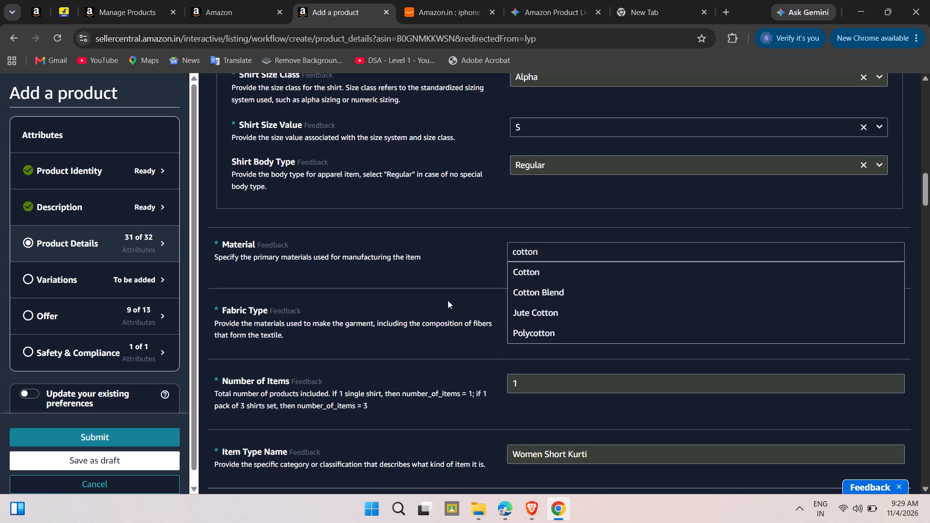
click(449, 299)
Set the Fabric Type to cotton blend.
scroll(551, 361, down, 1)
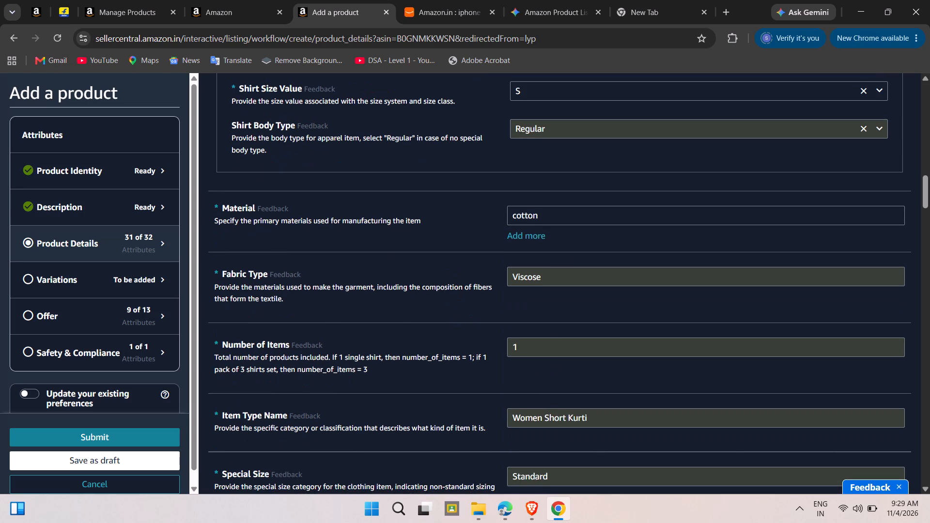
double_click(565, 280)
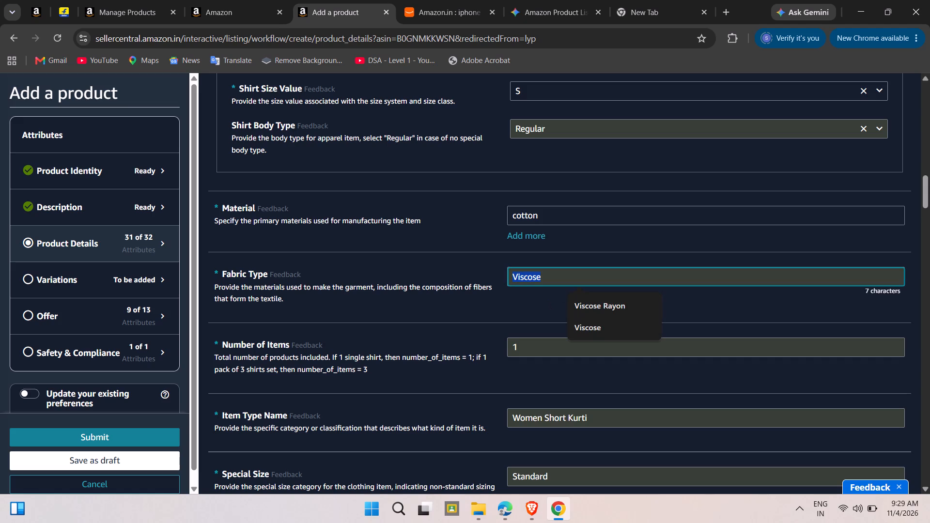
key(BackSpace)
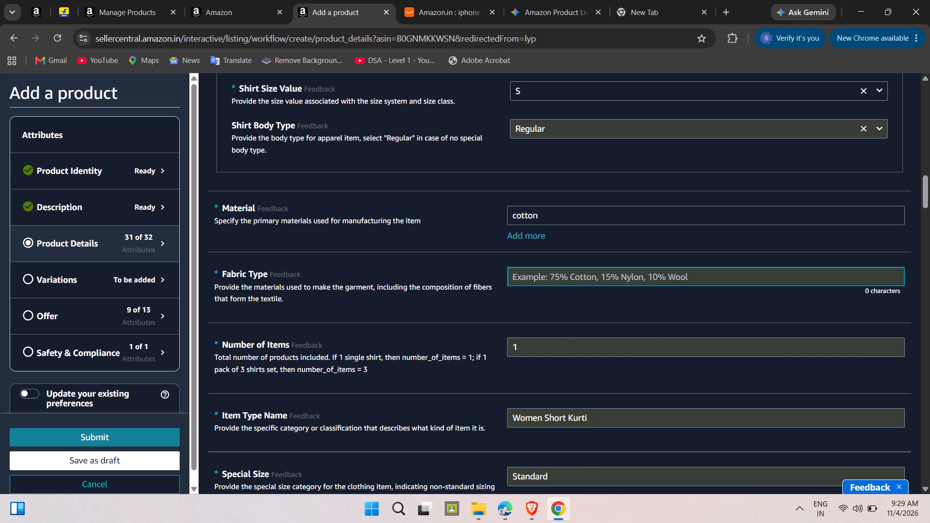
text(cotton vl)
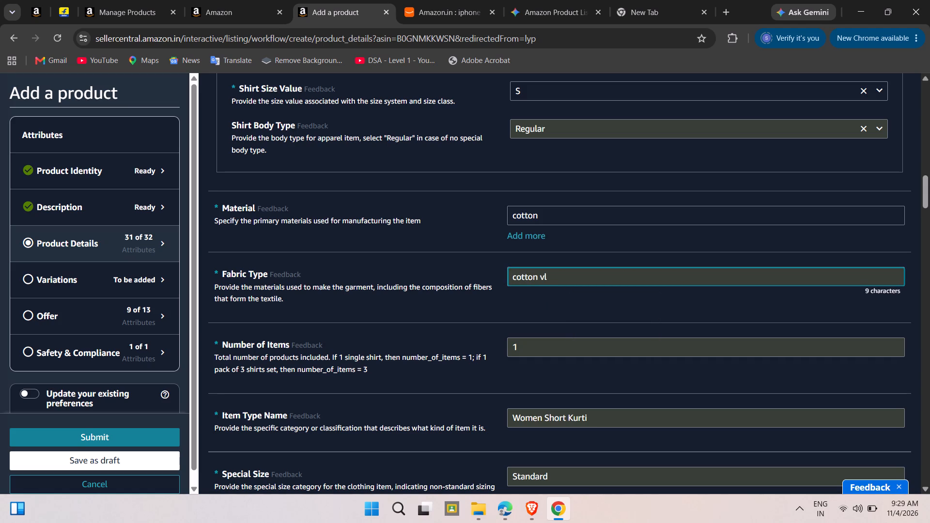
key(BackSpace)
key(BackSpace)
text(blen)
key(space)
key(BackSpace)
key(d)
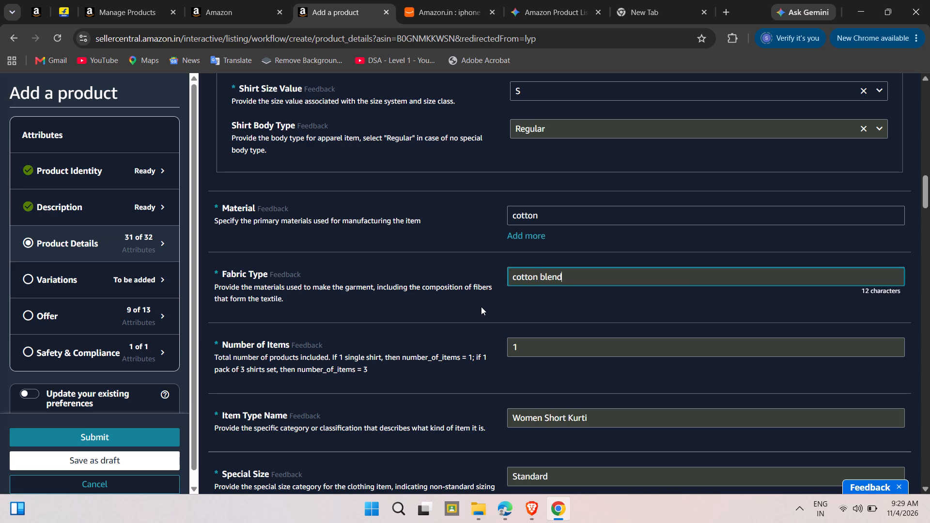
click(481, 307)
Enter Yogin-short-kurti-blue-001 as the Part Number.
scroll(542, 323, down, 2)
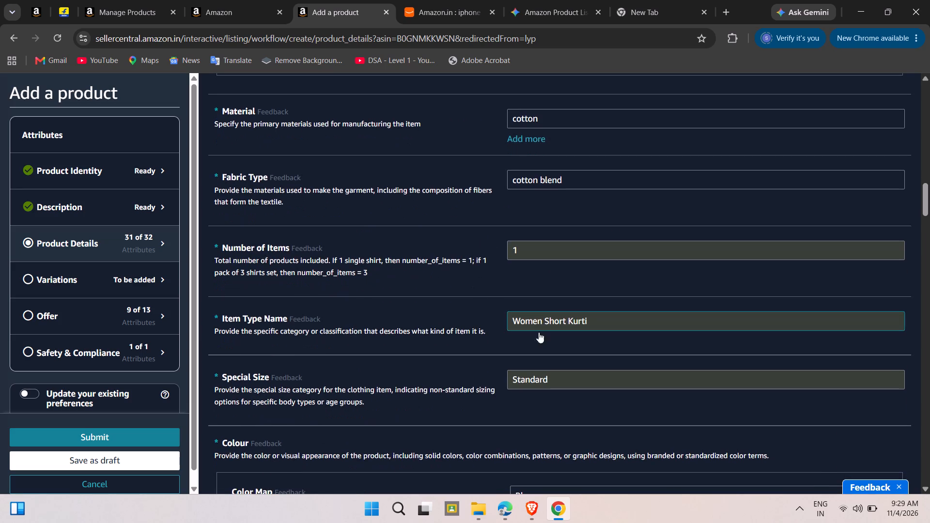
scroll(493, 357, down, 1)
scroll(558, 370, down, 4)
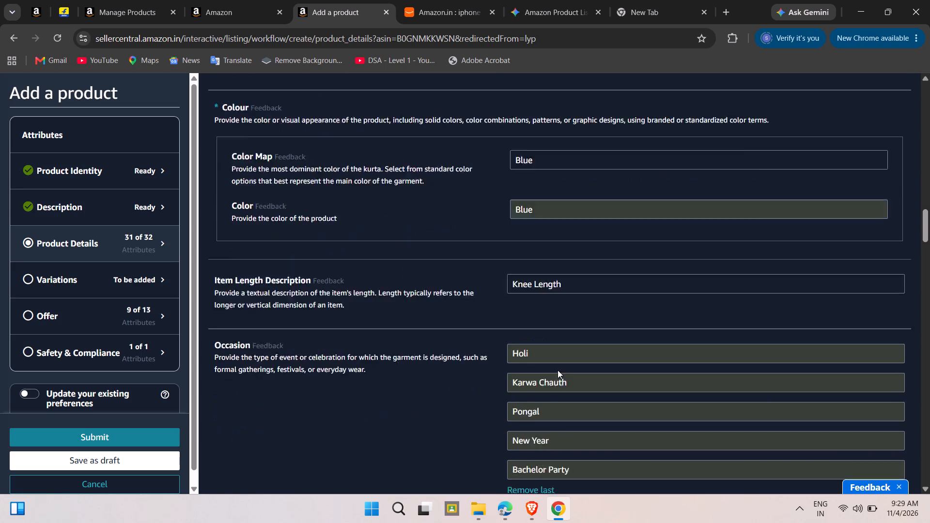
scroll(558, 370, down, 3)
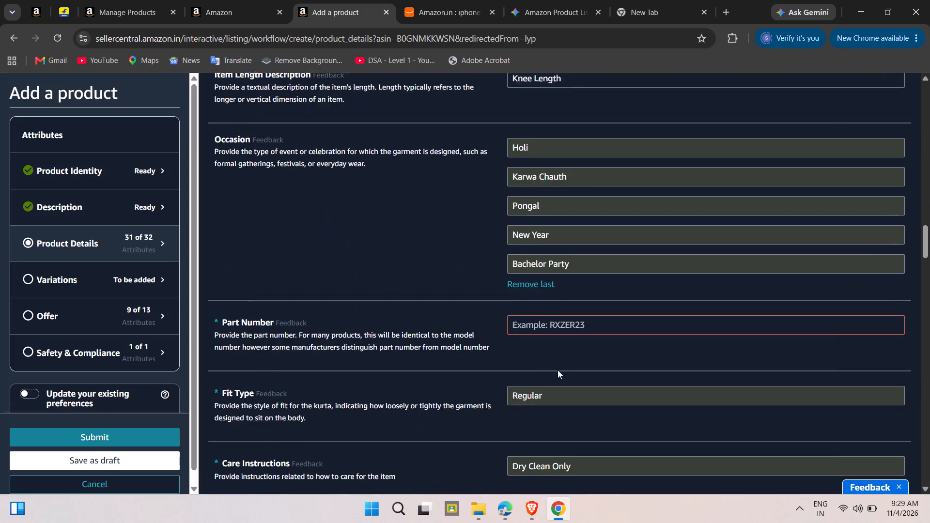
scroll(558, 370, down, 1)
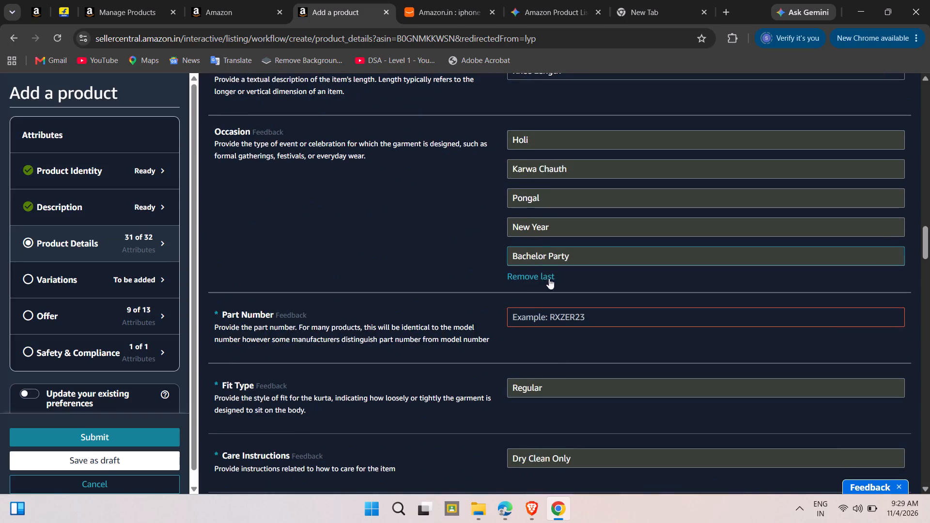
click(547, 313)
key(shift+y)
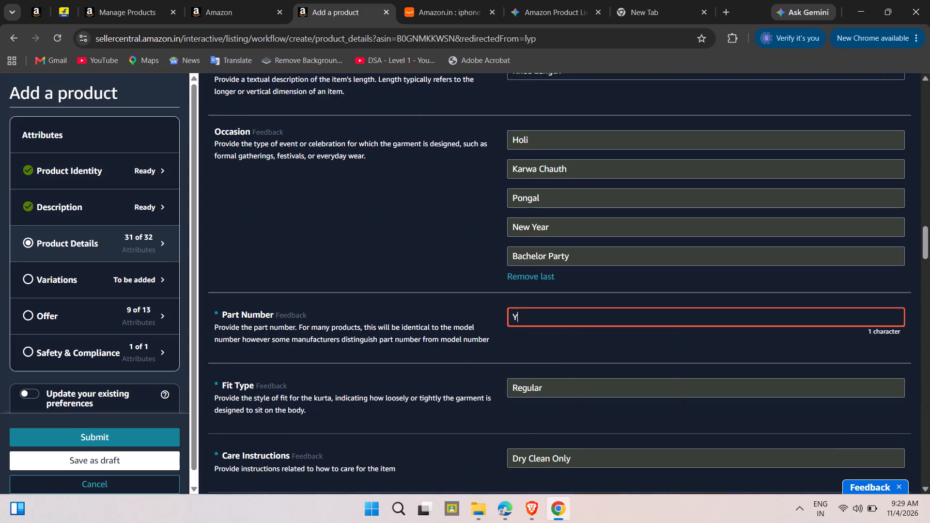
text(ogin)
key(space)
key(BackSpace)
key(minus)
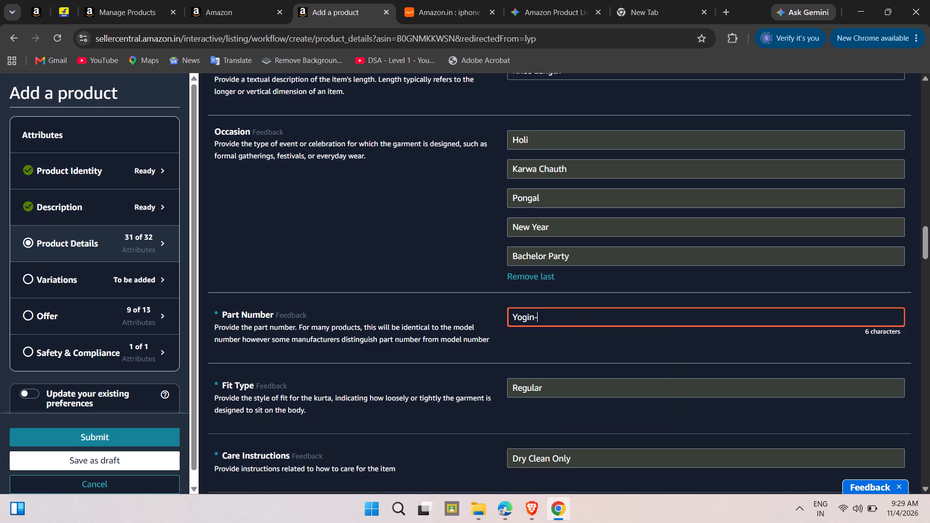
text(bli)
key(BackSpace)
key(BackSpace)
key(BackSpace)
text(sj)
key(BackSpace)
text(hort)
key(minus)
text(kurti)
key(space)
key(BackSpace)
key(minus)
text(bl)
text(ue)
key(minus)
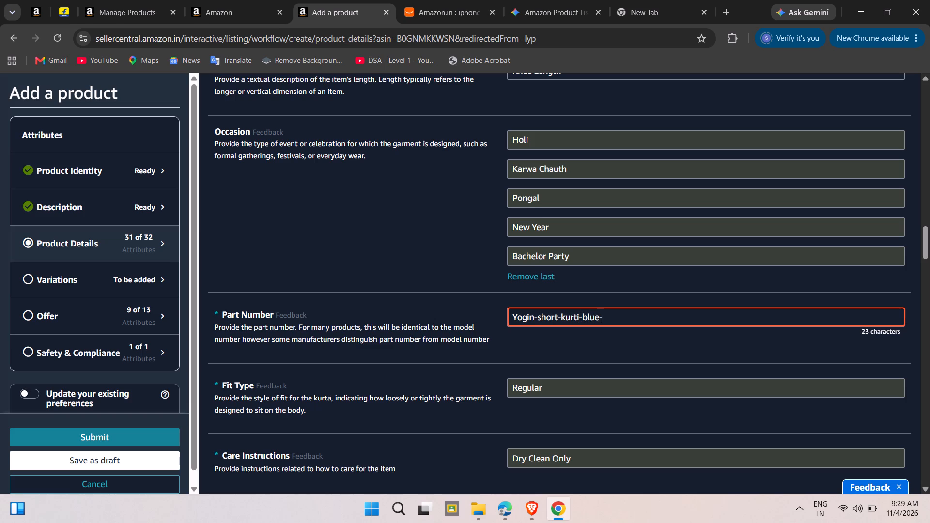
text(001)
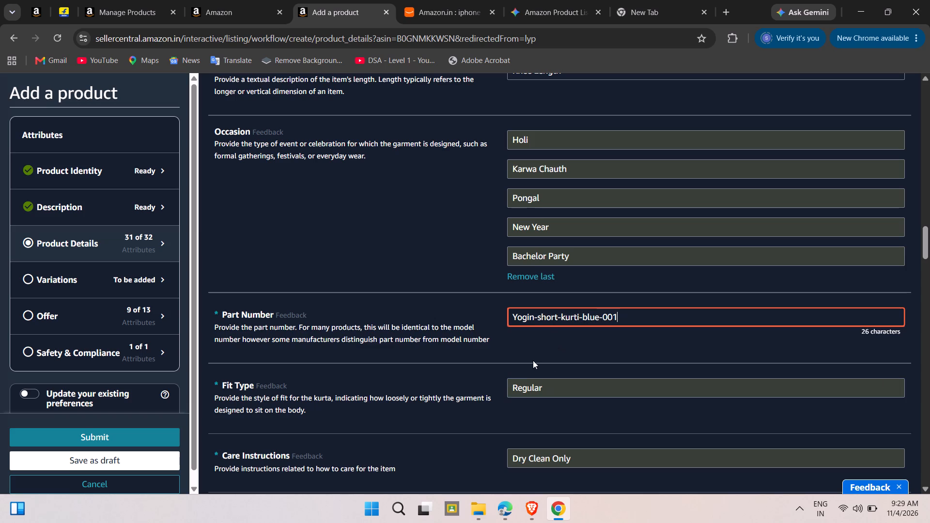
click(533, 360)
Clear the existing address from the Packer Contact Information.
scroll(508, 344, down, 2)
scroll(547, 387, down, 1)
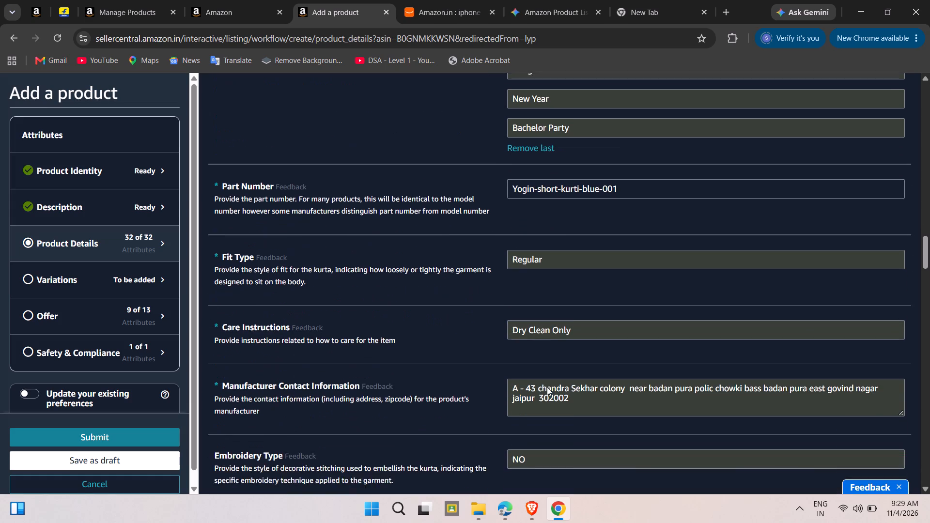
scroll(547, 387, down, 4)
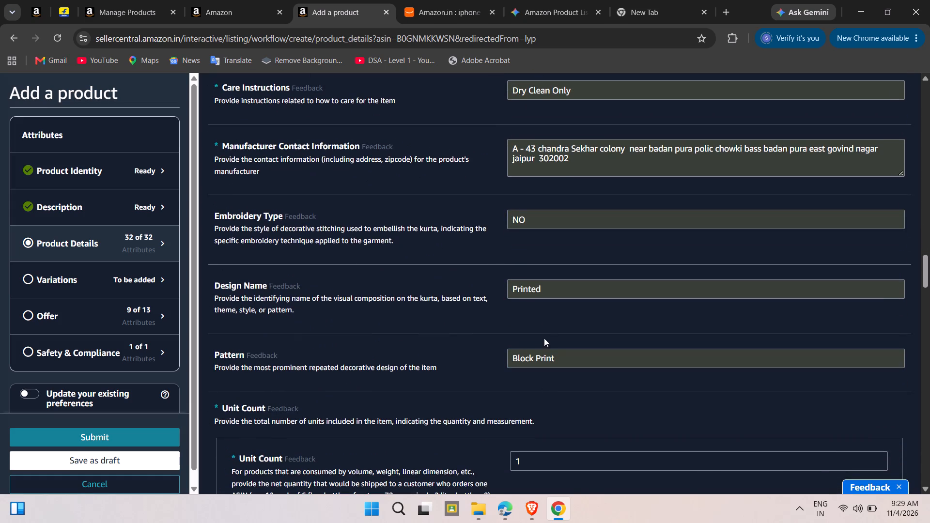
scroll(507, 381, down, 8)
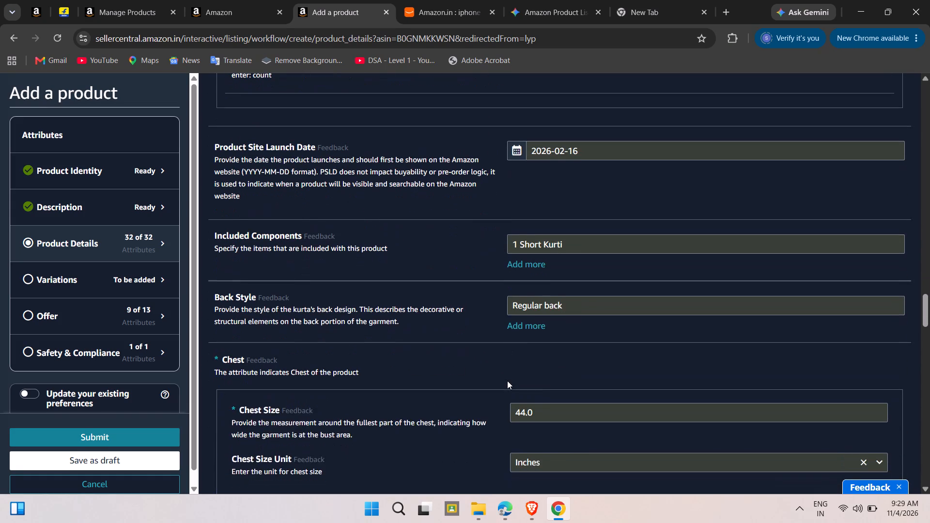
scroll(576, 325, down, 4)
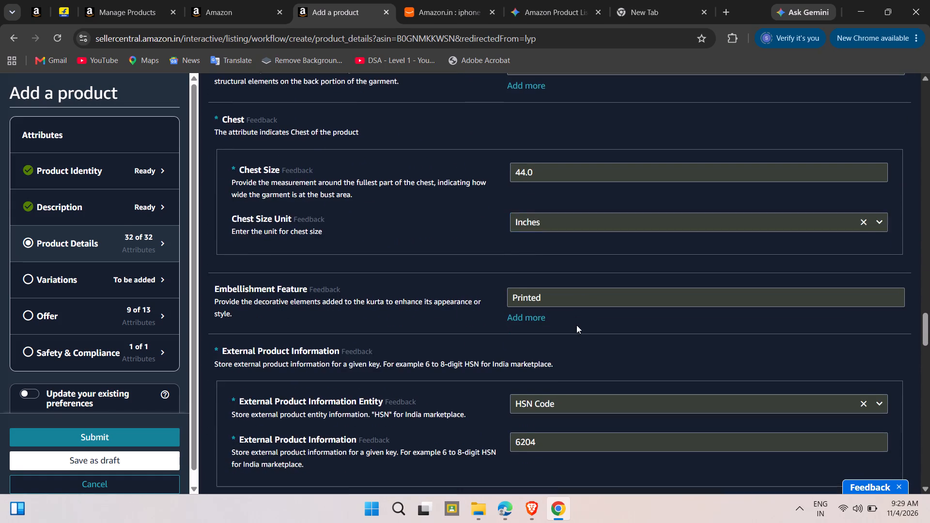
scroll(576, 325, down, 5)
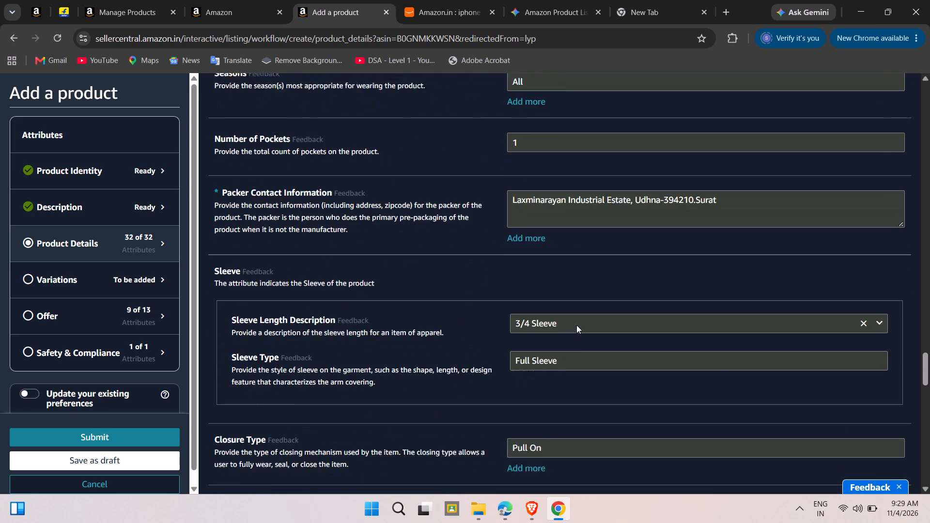
scroll(576, 325, down, 1)
triple_click(740, 191)
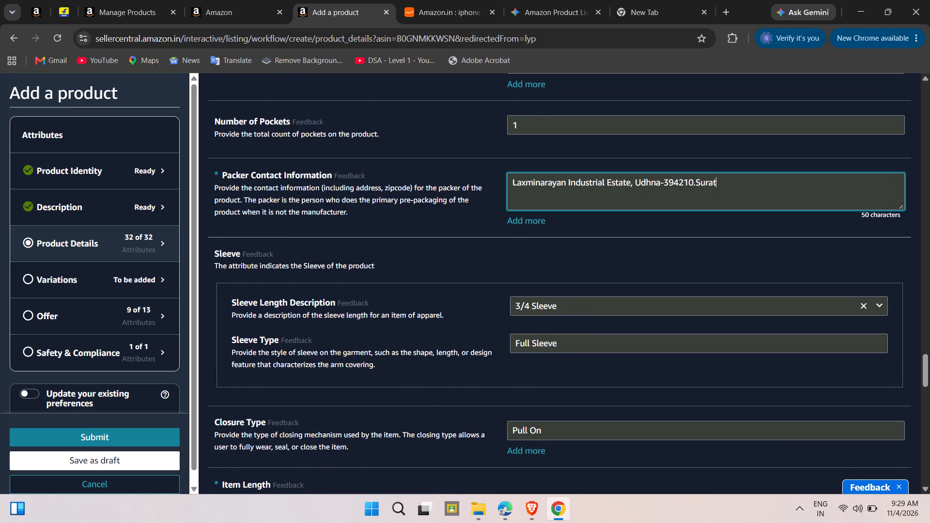
key(BackSpace)
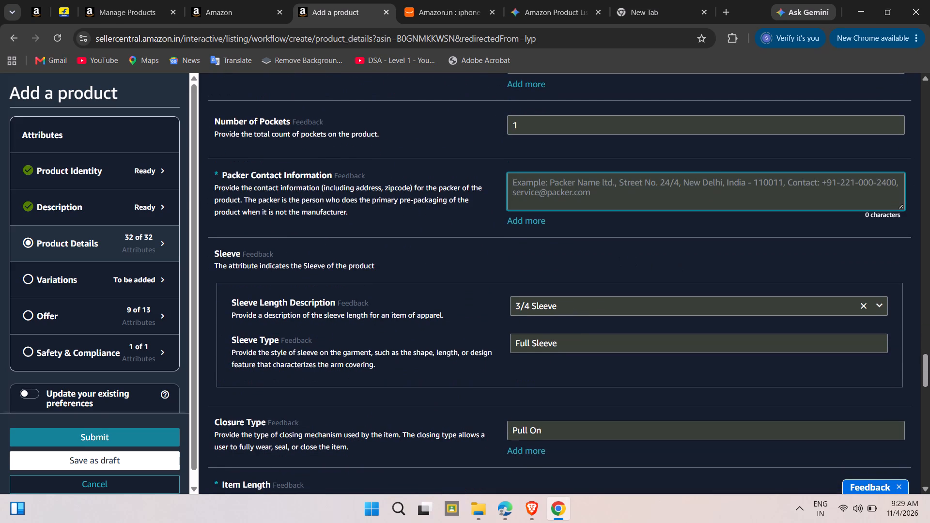
Copy the address from Manufacturer Contact Information into the empty Packer Contact Information field.
scroll(729, 189, up, 6)
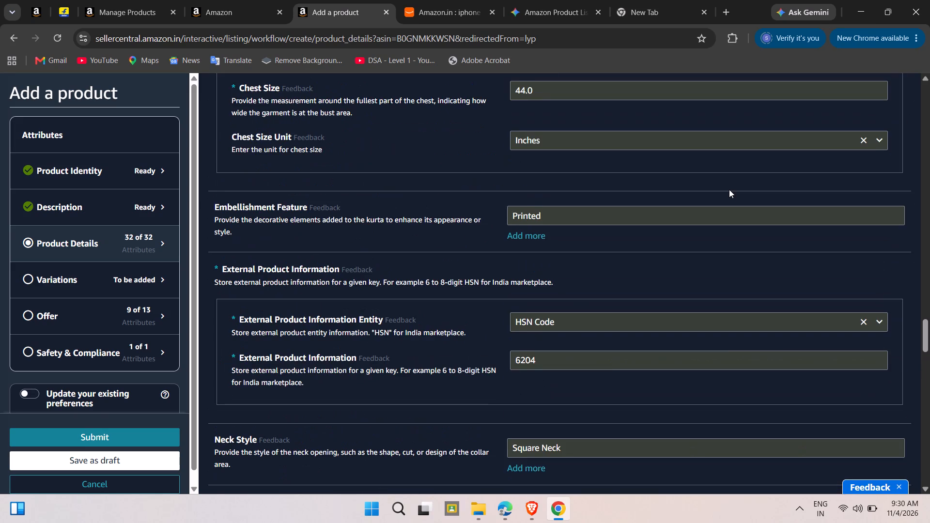
scroll(729, 189, up, 11)
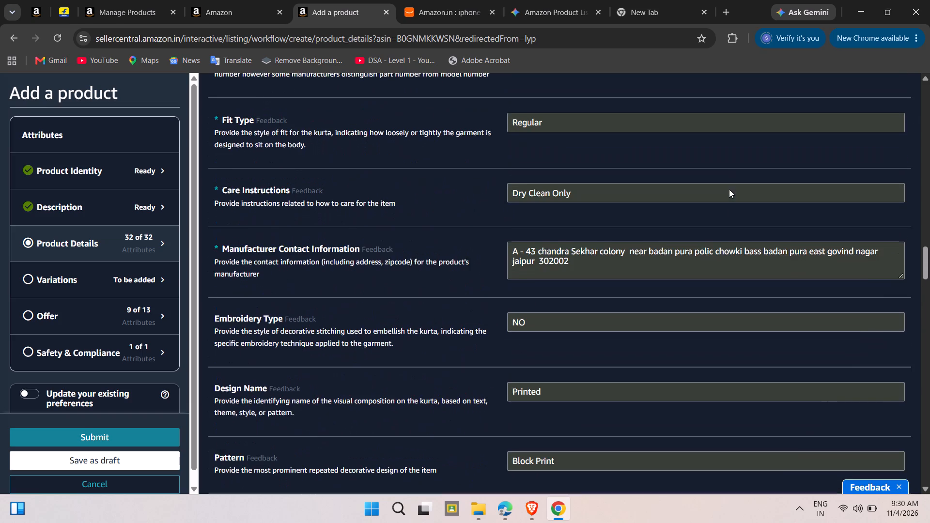
scroll(729, 189, up, 1)
drag(576, 264, 503, 250)
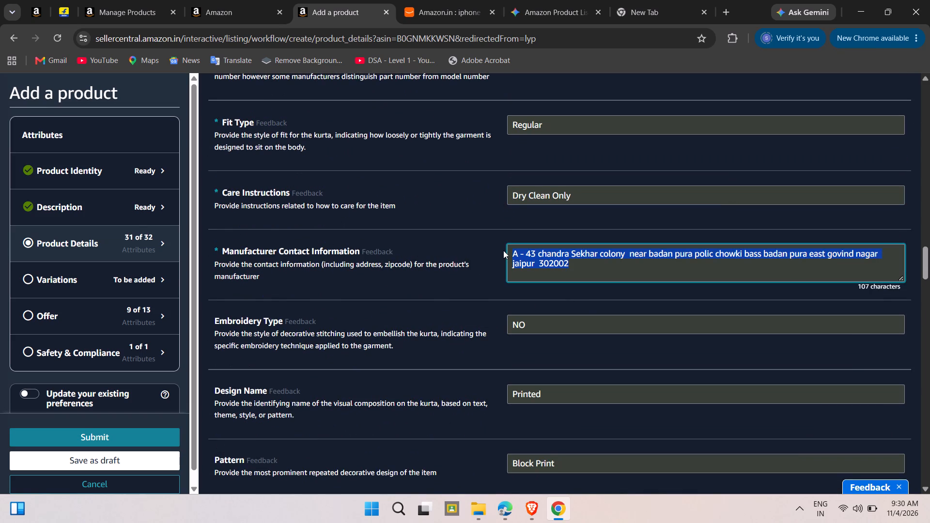
key(ctrl+c)
scroll(549, 336, down, 7)
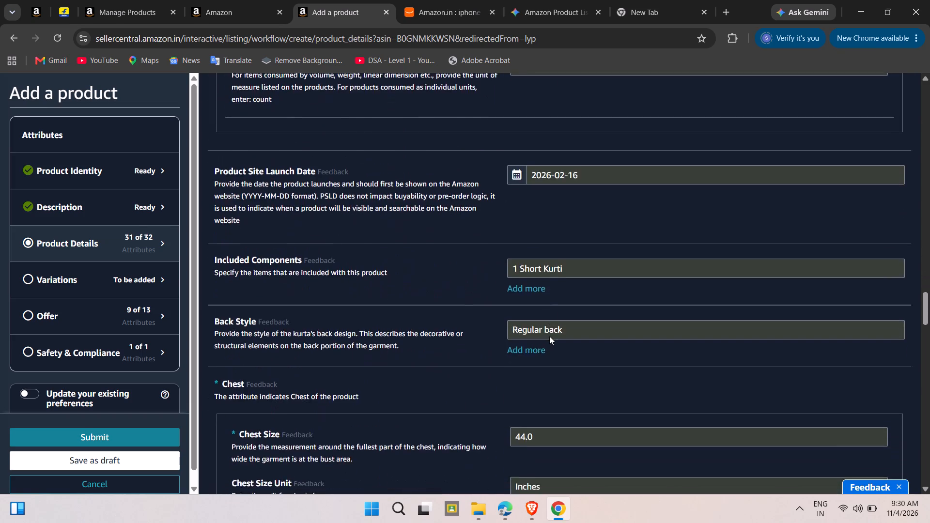
scroll(549, 336, down, 6)
scroll(549, 398, down, 3)
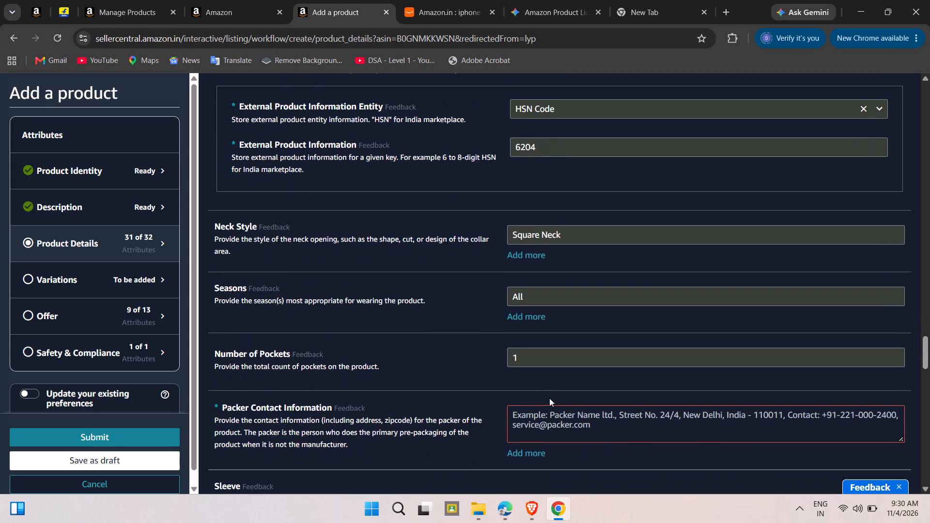
click(550, 420)
key(ctrl+v)
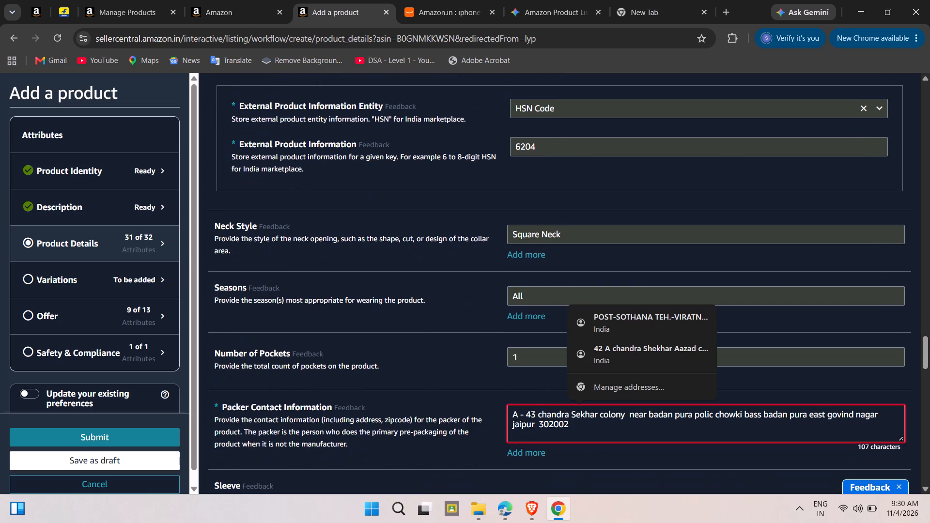
click(430, 392)
Review the remaining Product Details fields from Sleeve down to Item Weight.
scroll(430, 392, down, 2)
scroll(546, 378, down, 2)
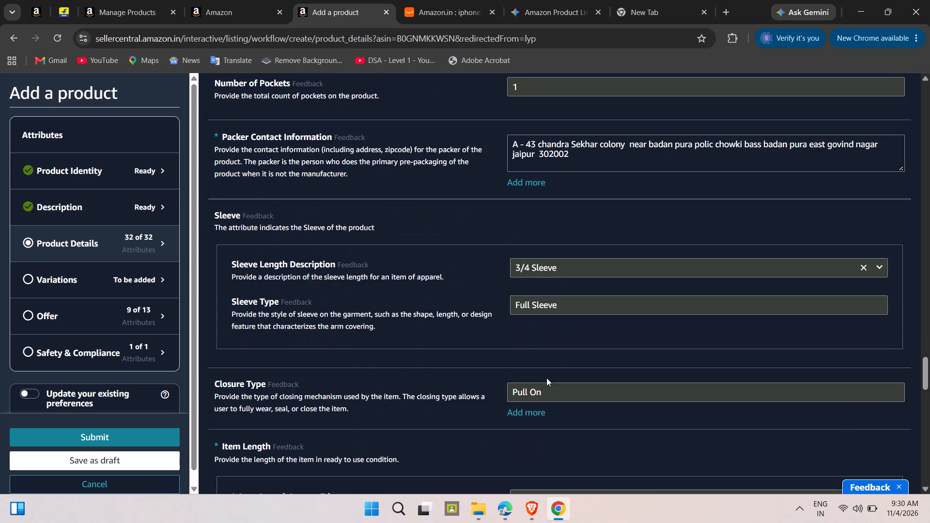
scroll(557, 412, down, 2)
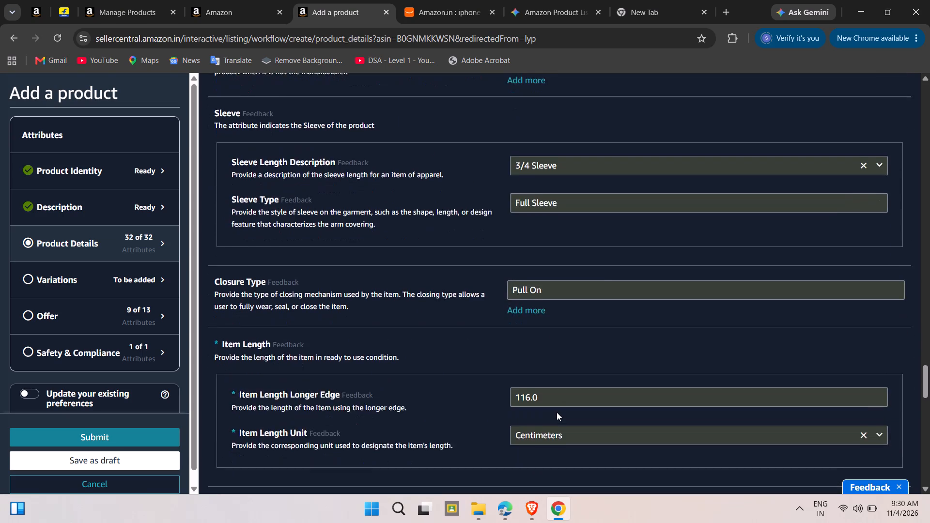
scroll(557, 412, down, 7)
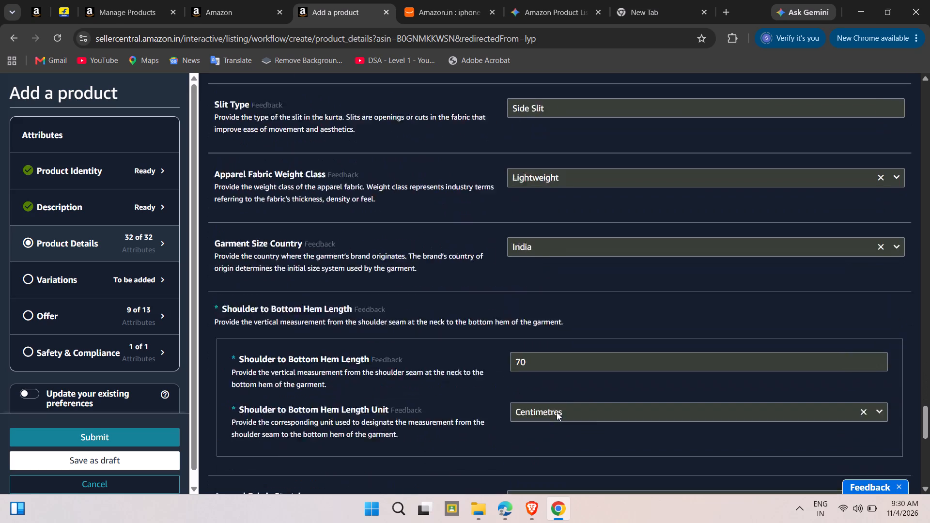
scroll(557, 412, down, 7)
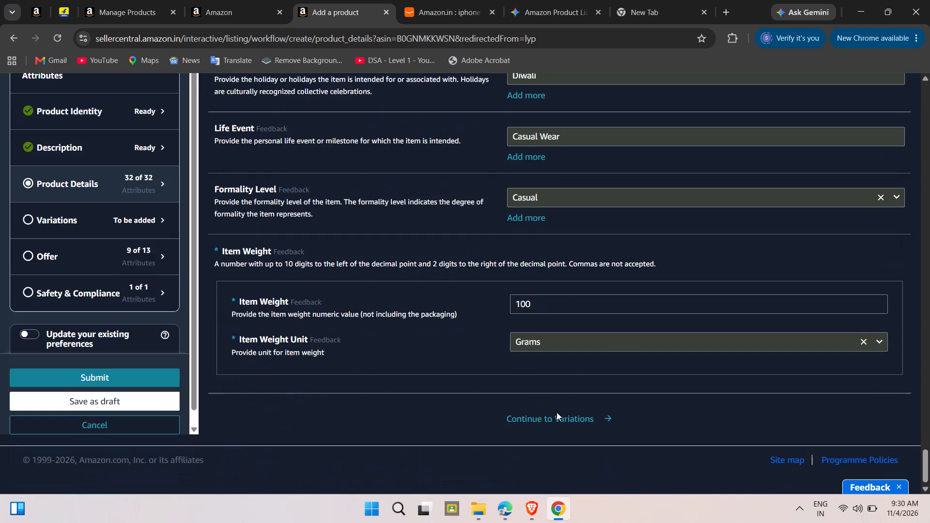
scroll(557, 412, down, 1)
Add another entry to the Holiday Type attribute.
scroll(557, 412, up, 8)
scroll(557, 412, down, 2)
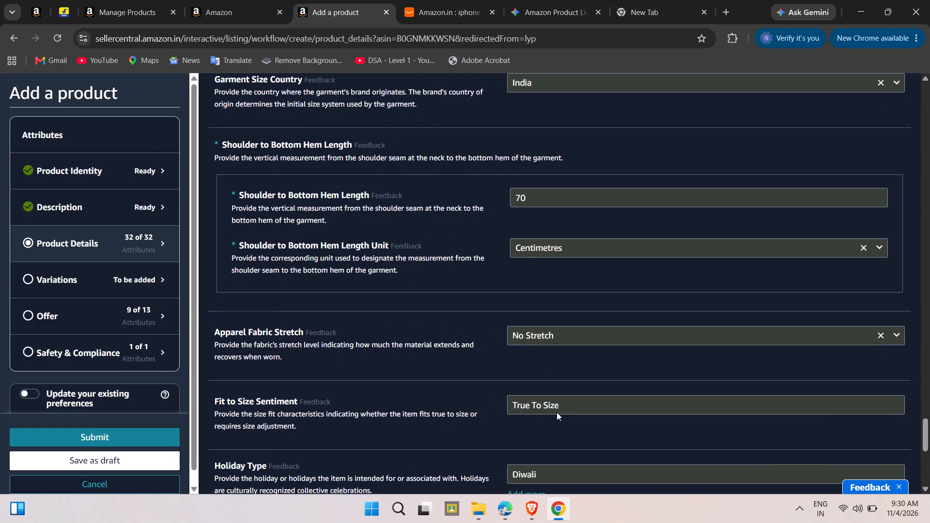
scroll(533, 342, down, 3)
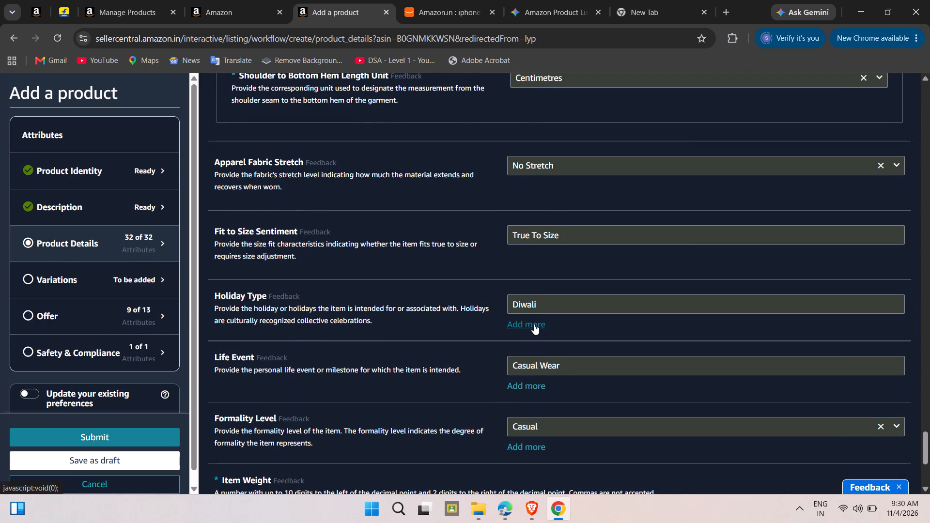
click(534, 324)
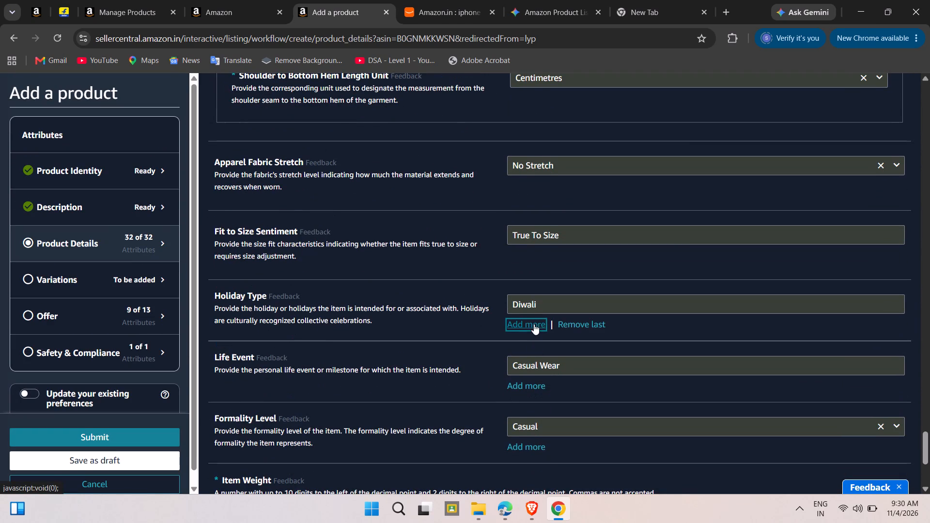
Review the Product Details fields from Shoulder to Bottom Hem Length back up to Model Name.
scroll(536, 291, up, 3)
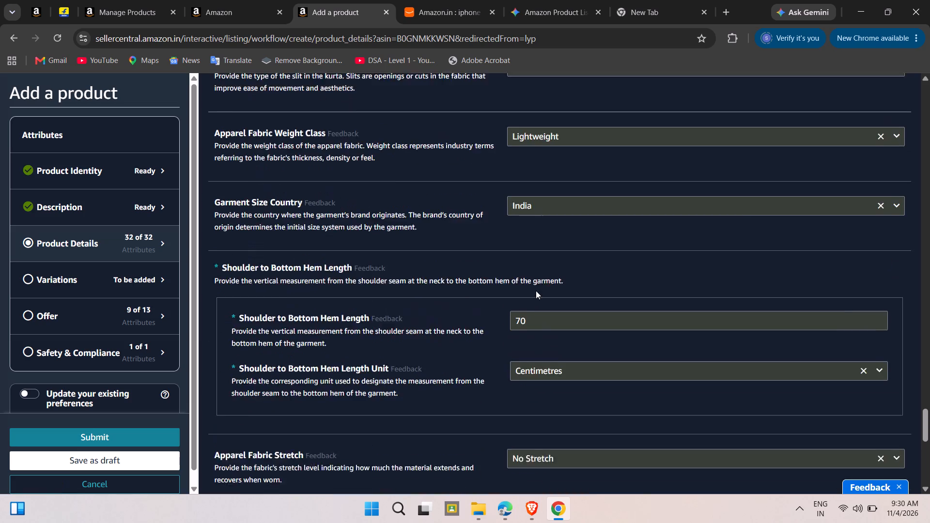
scroll(536, 291, up, 13)
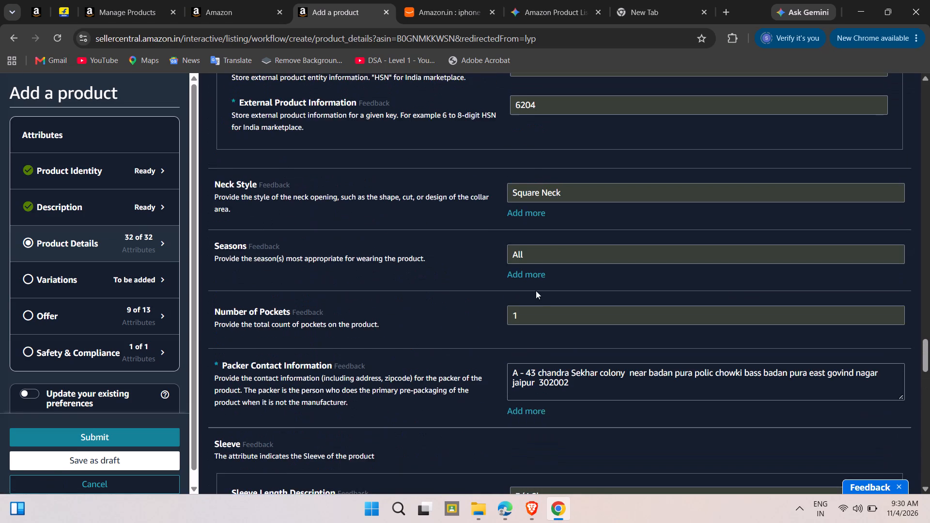
scroll(539, 331, up, 2)
scroll(571, 275, up, 1)
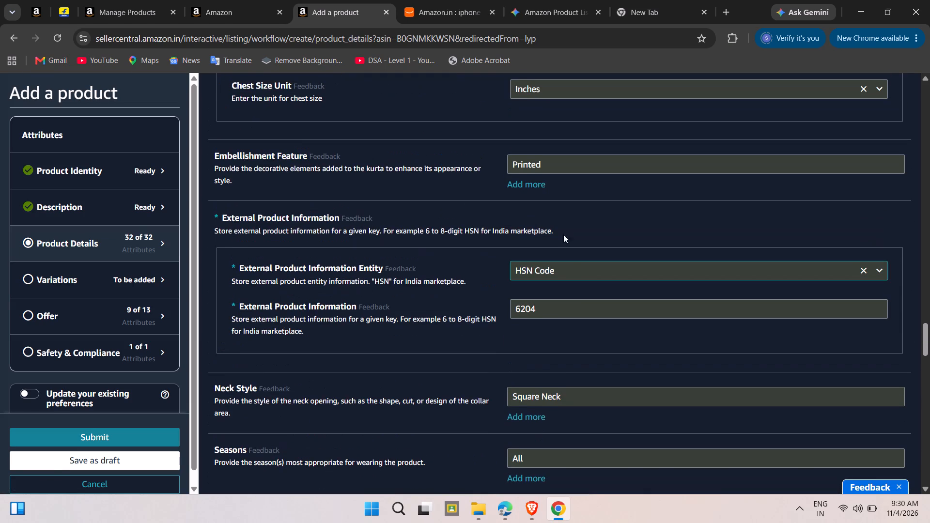
scroll(558, 218, up, 4)
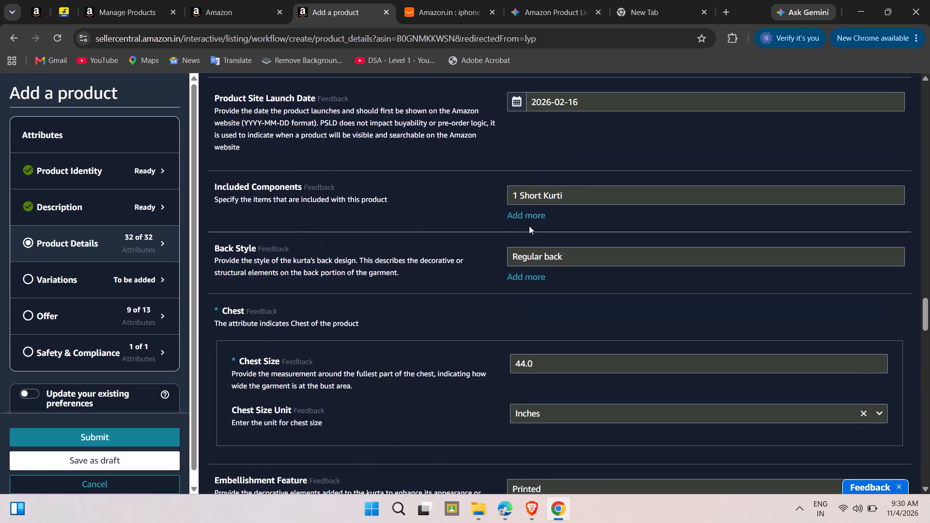
scroll(529, 226, up, 5)
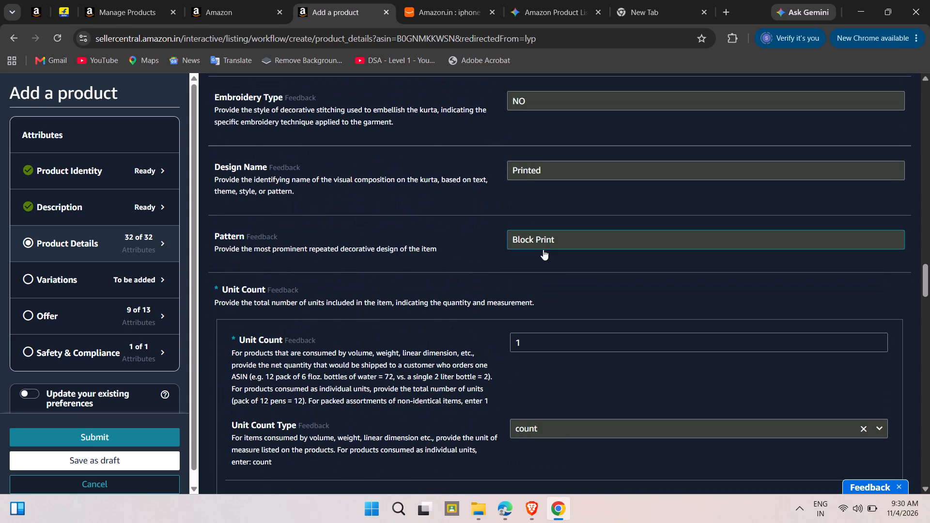
scroll(555, 194, up, 2)
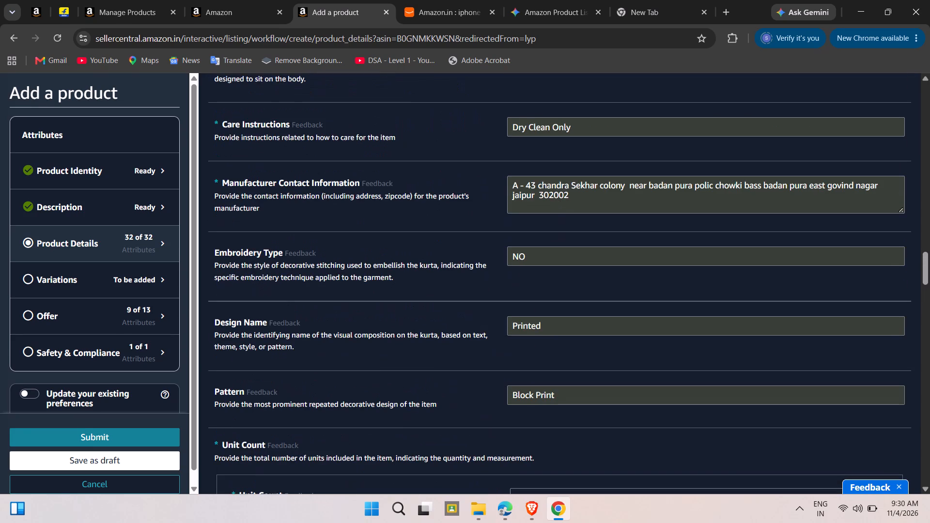
scroll(557, 244, up, 4)
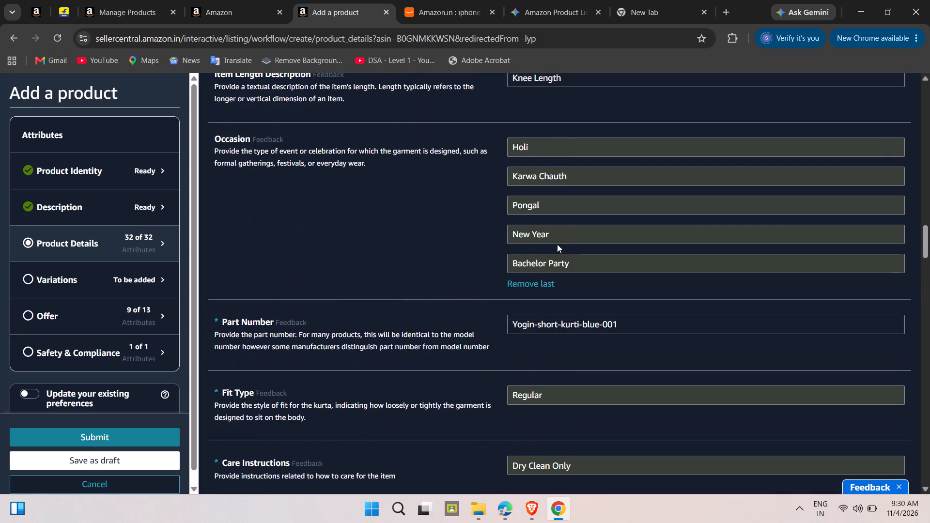
scroll(578, 304, up, 3)
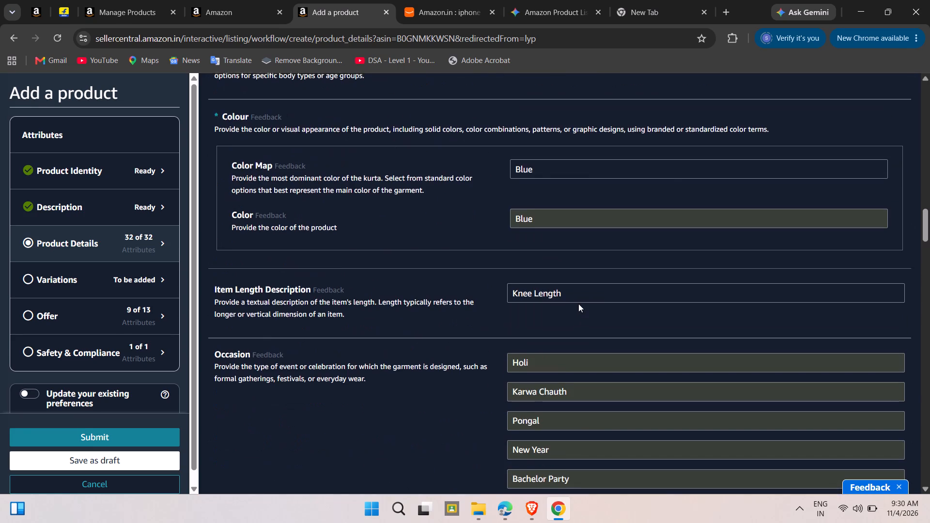
scroll(578, 304, up, 3)
scroll(573, 256, up, 2)
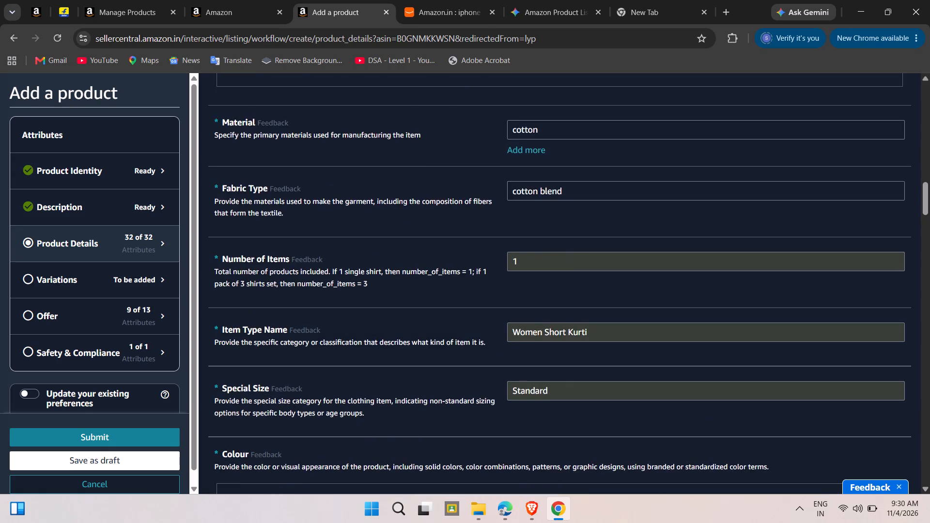
scroll(573, 256, up, 7)
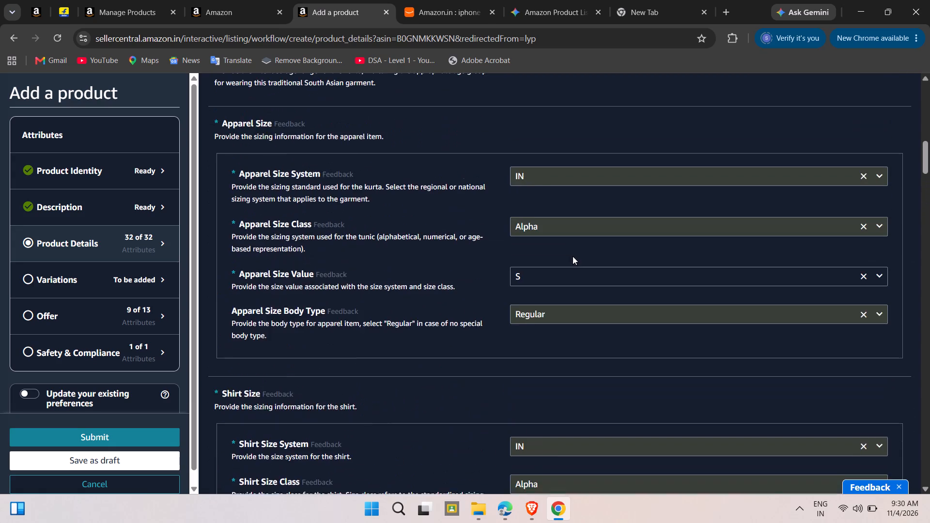
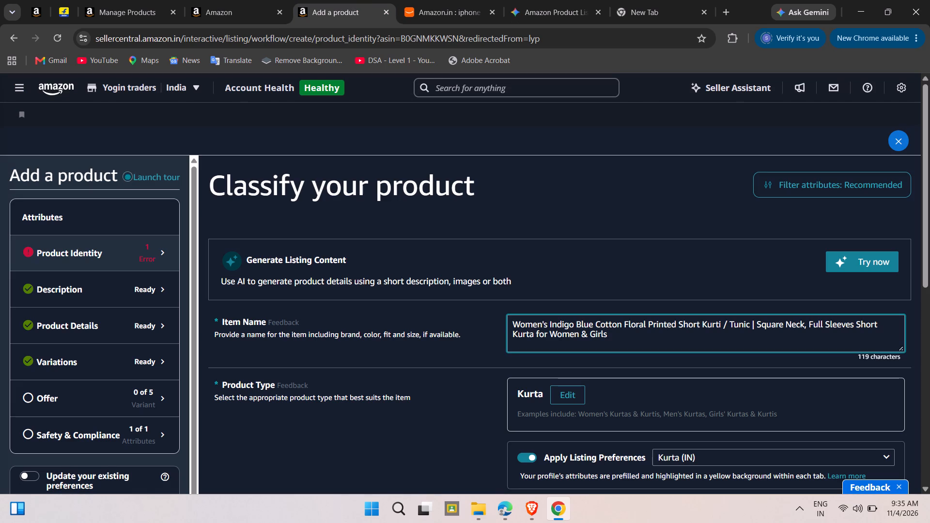
double_click(607, 335)
key(ctrl+a)
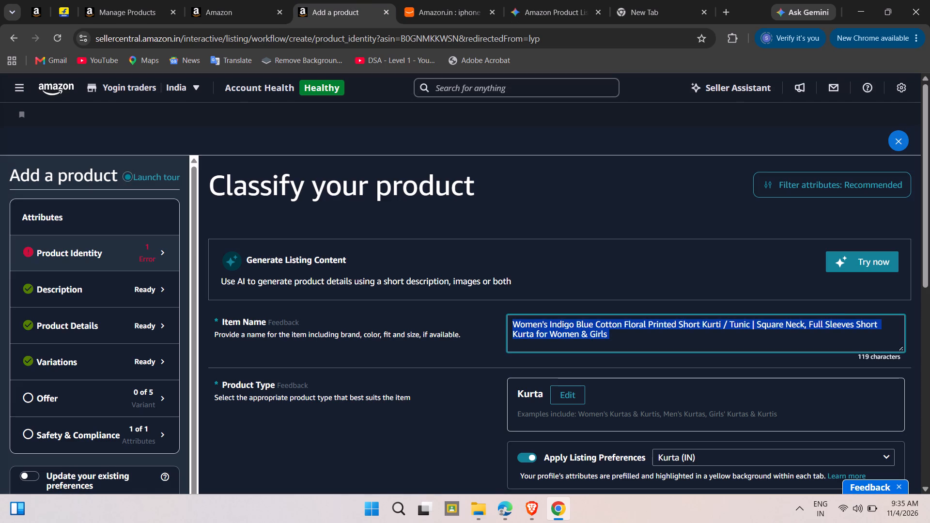
key(BackSpace)
key(ctrl+v)
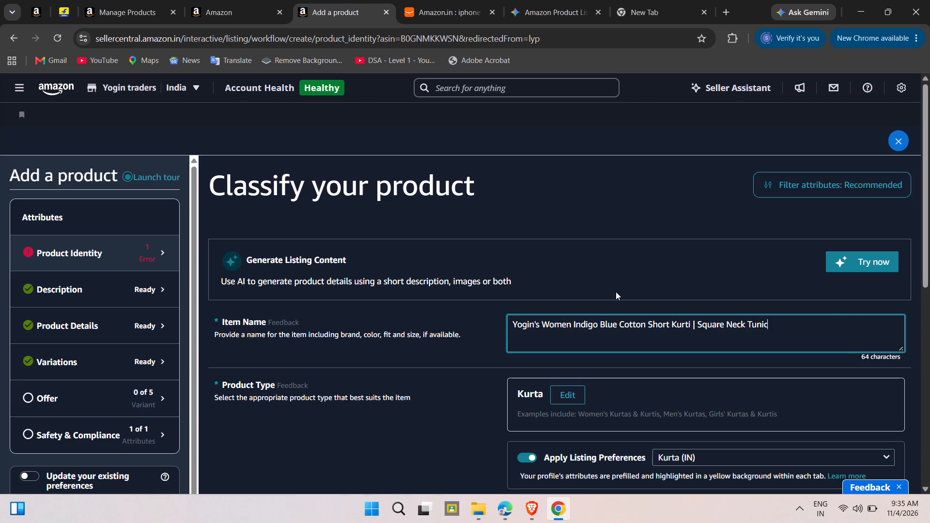
click(713, 286)
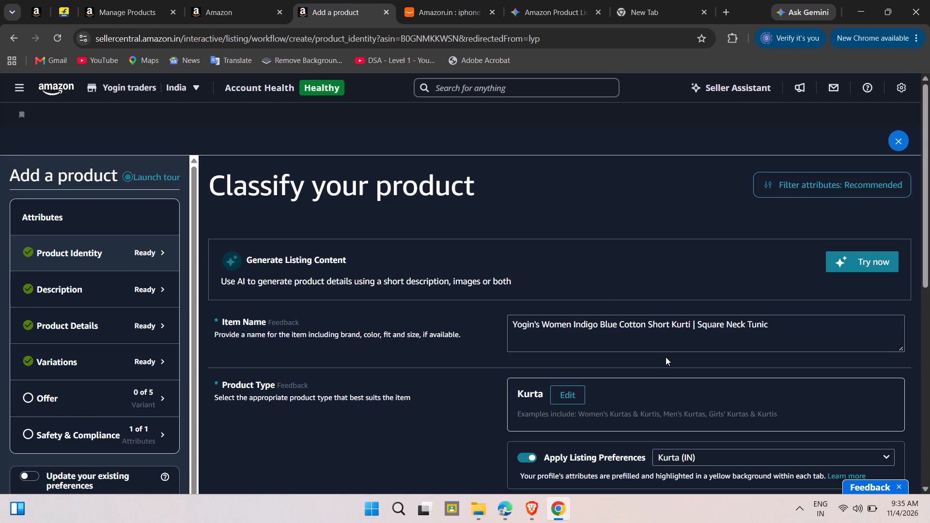
Change the colour named in the Item Highlight to "Indigo blue", keeping the rest of the phrase.
scroll(666, 357, down, 5)
scroll(666, 357, up, 2)
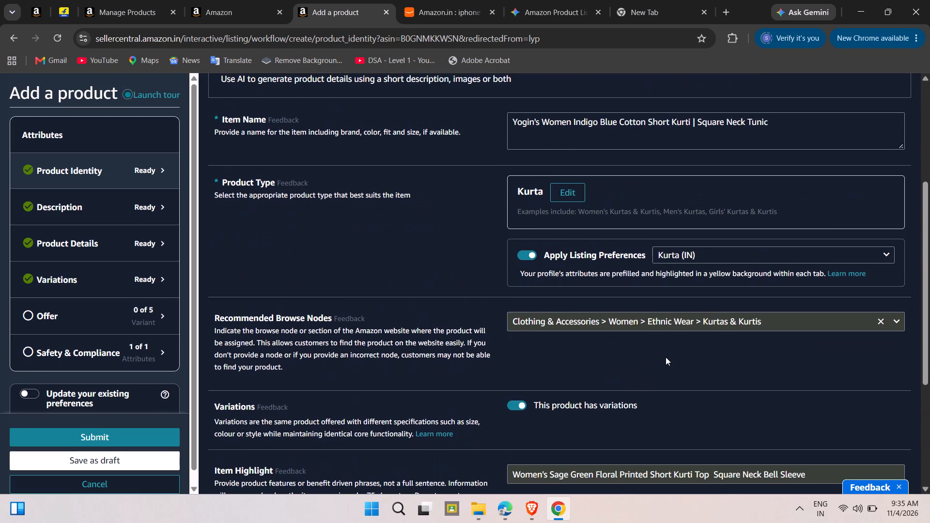
scroll(643, 331, down, 2)
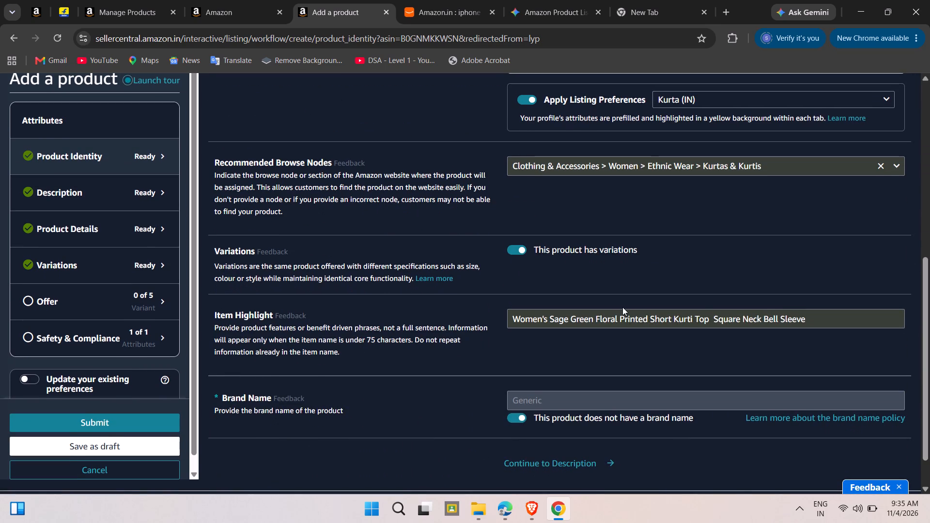
click(592, 320)
key(BackSpace)
key(BackSpace)
key(BackSpace)
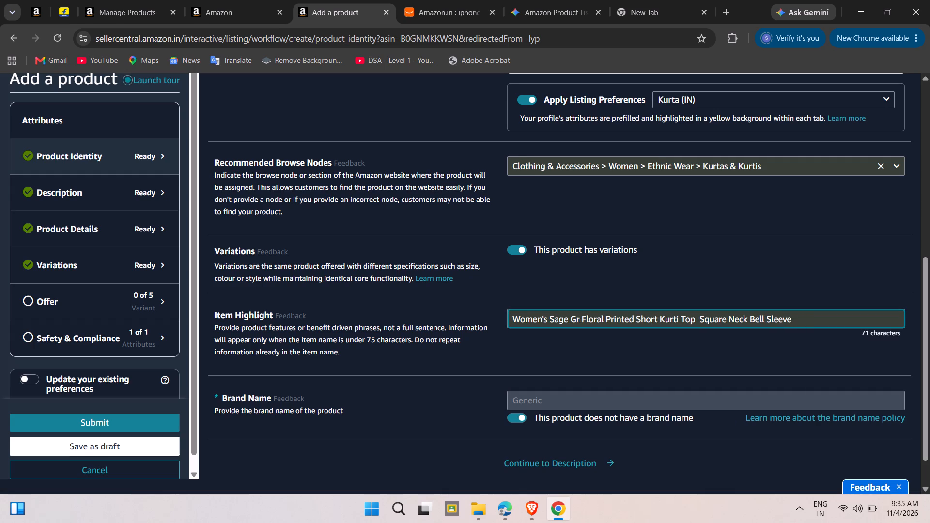
key(BackSpace)
key(BackSpace)
key(BackSpace)
key(BackSpace)
key(BackSpace)
key(BackSpace)
key(BackSpace)
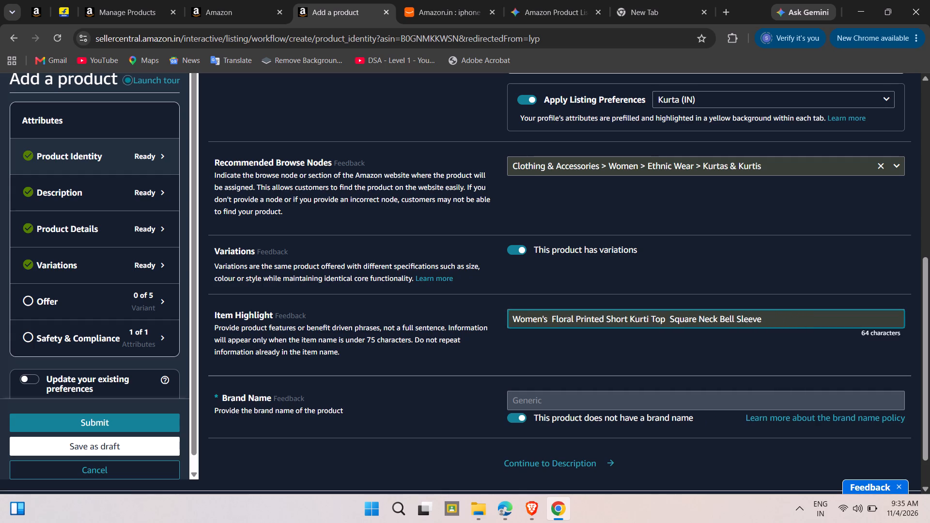
text(Indi)
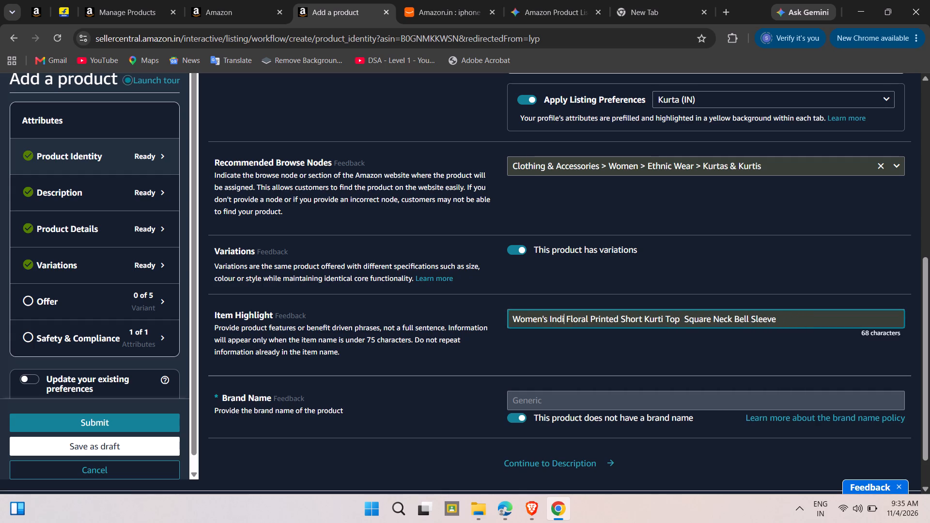
text(go)
key(space)
text(bl)
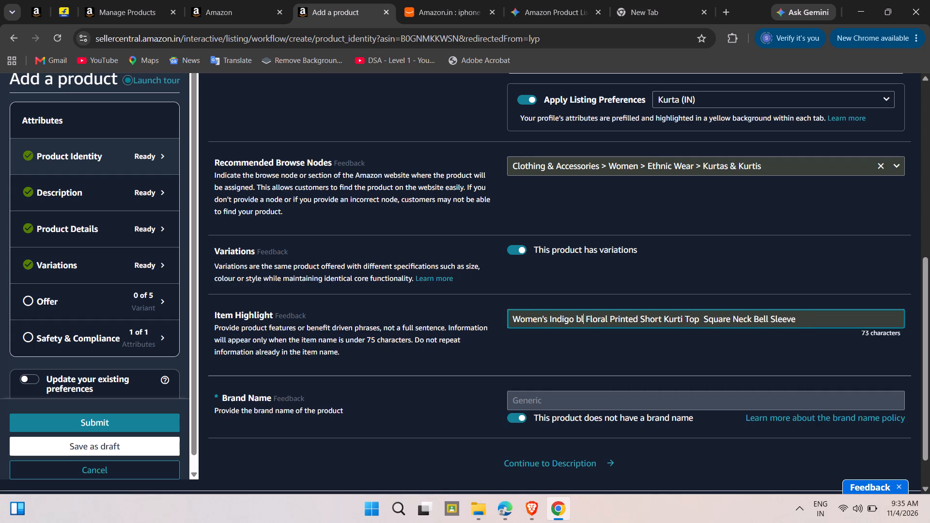
text(ue)
scroll(671, 332, down, 4)
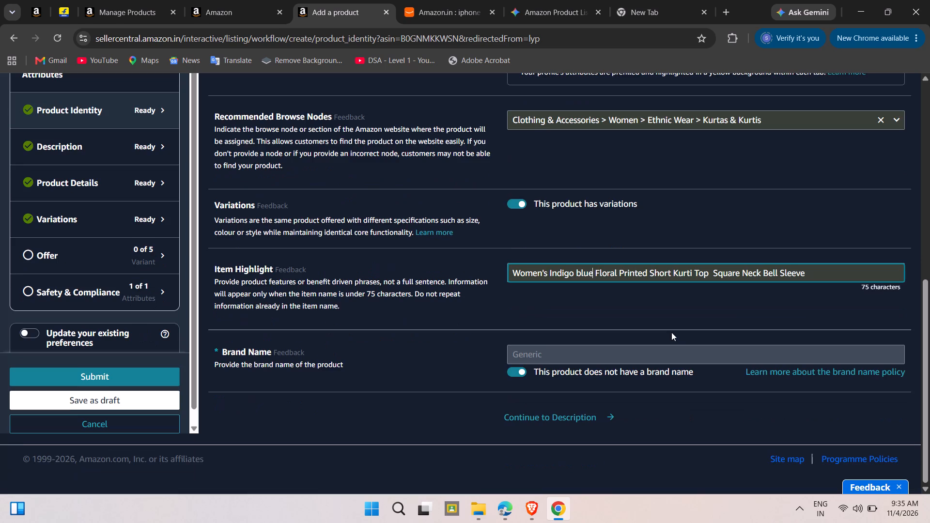
Review the Description bullet points and the first Product Details attributes of the listing.
click(550, 415)
scroll(619, 357, down, 8)
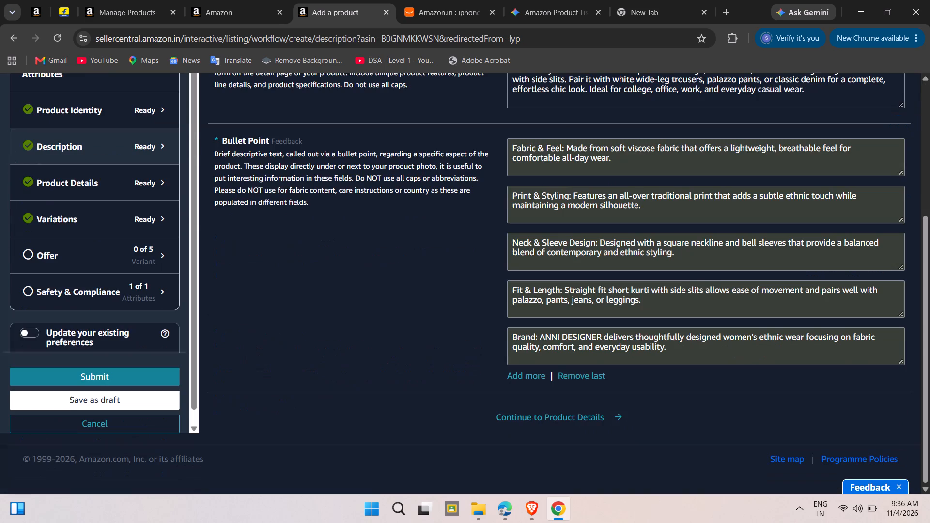
scroll(619, 357, down, 4)
click(585, 419)
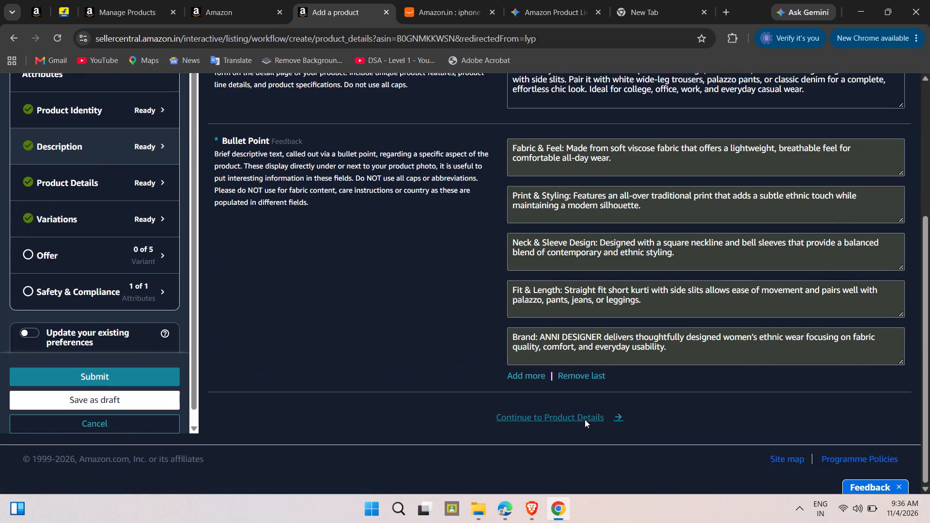
scroll(579, 374, down, 3)
scroll(579, 374, up, 8)
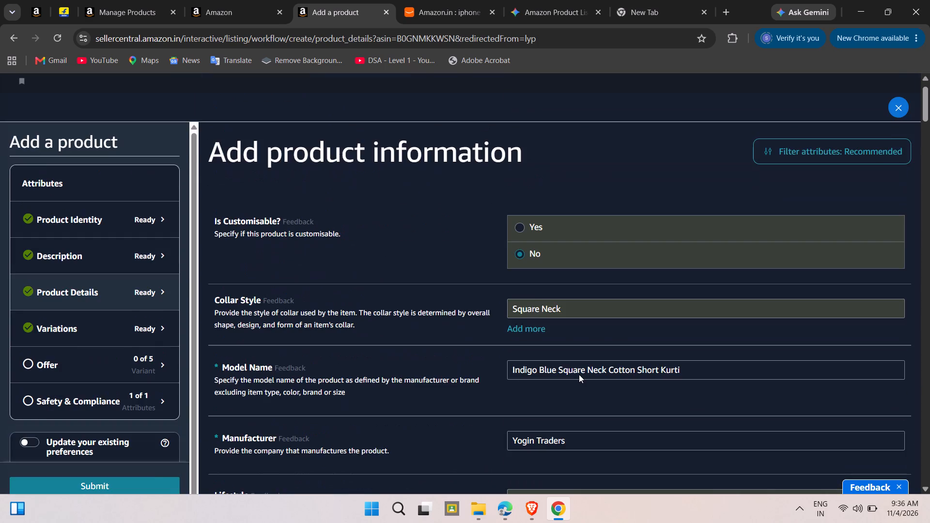
scroll(546, 378, down, 4)
Return to Description and change the brand name in the last bullet point to "Yogin Traders".
click(85, 202)
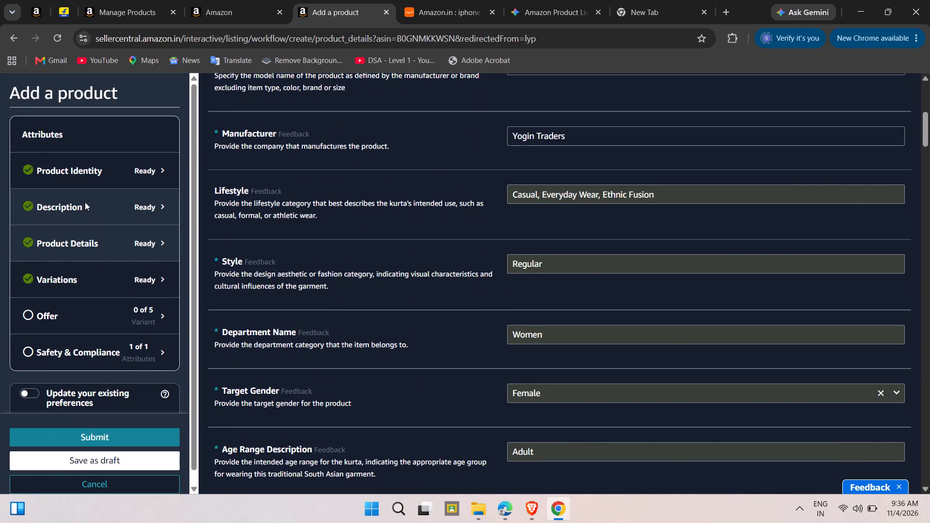
scroll(667, 394, down, 2)
scroll(559, 390, down, 2)
click(603, 338)
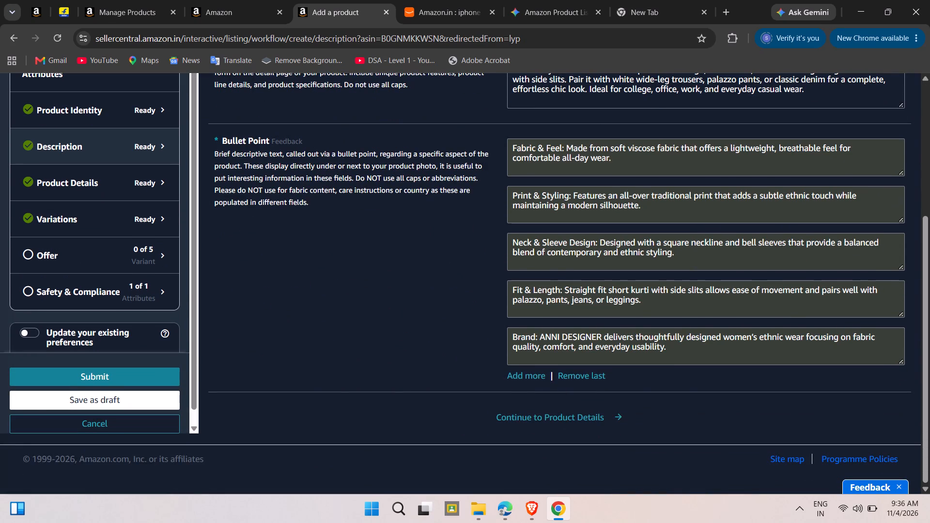
key(BackSpace)
key(BackSpace)
key(BackSpace)
key(BackSpace)
key(BackSpace)
key(BackSpace)
key(BackSpace)
key(BackSpace)
key(BackSpace)
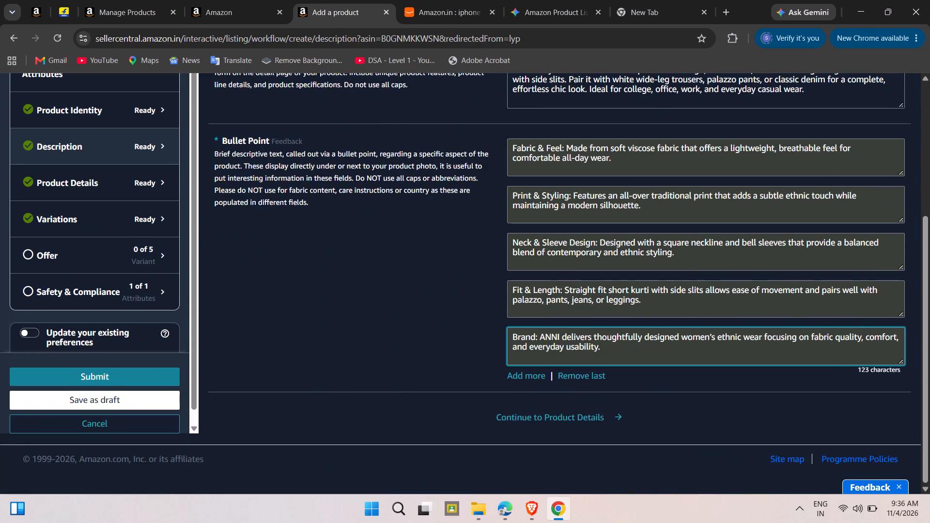
key(BackSpace)
key(BackSpace)
key(BackSpace)
key(BackSpace)
key(BackSpace)
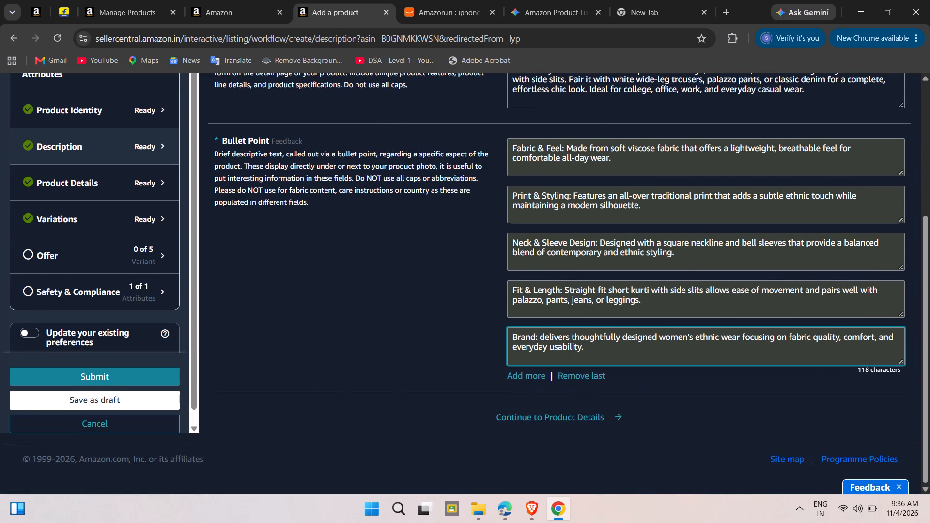
key(shift+y)
key(o)
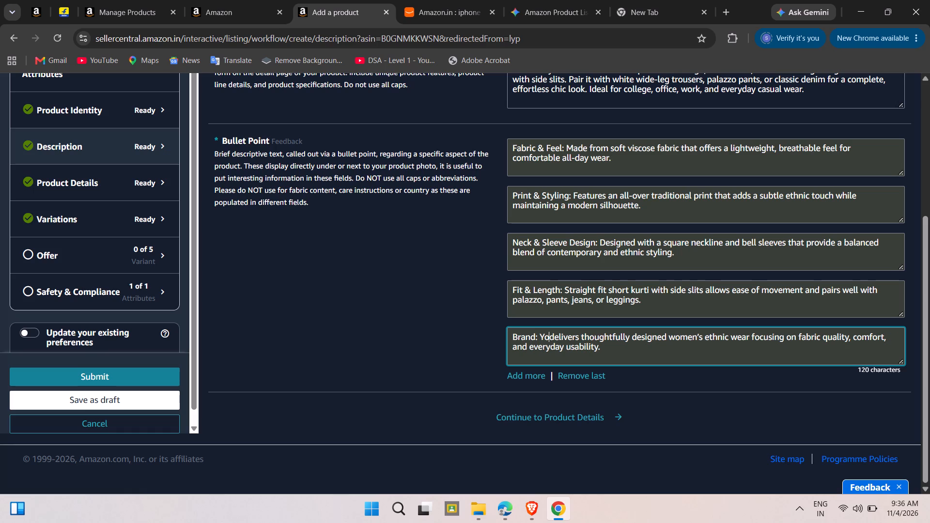
text(giner)
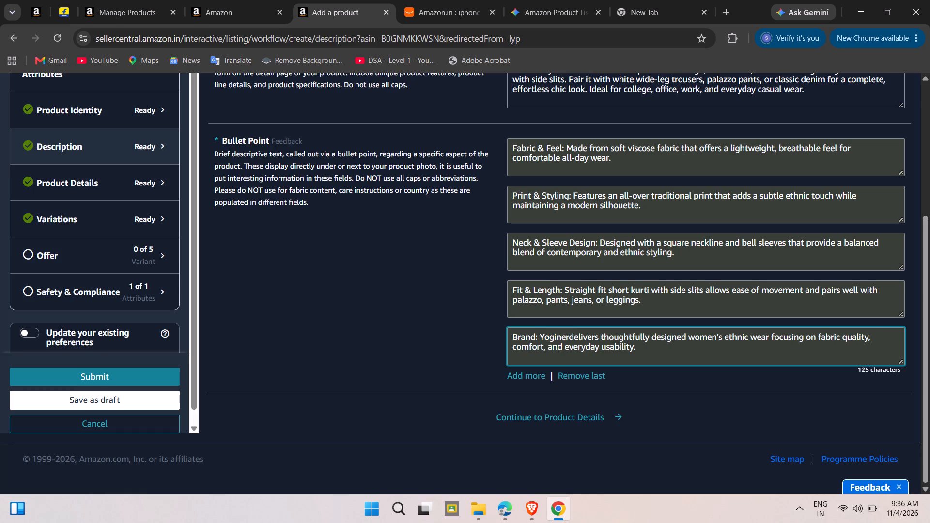
key(BackSpace)
key(BackSpace)
text('s)
key(space)
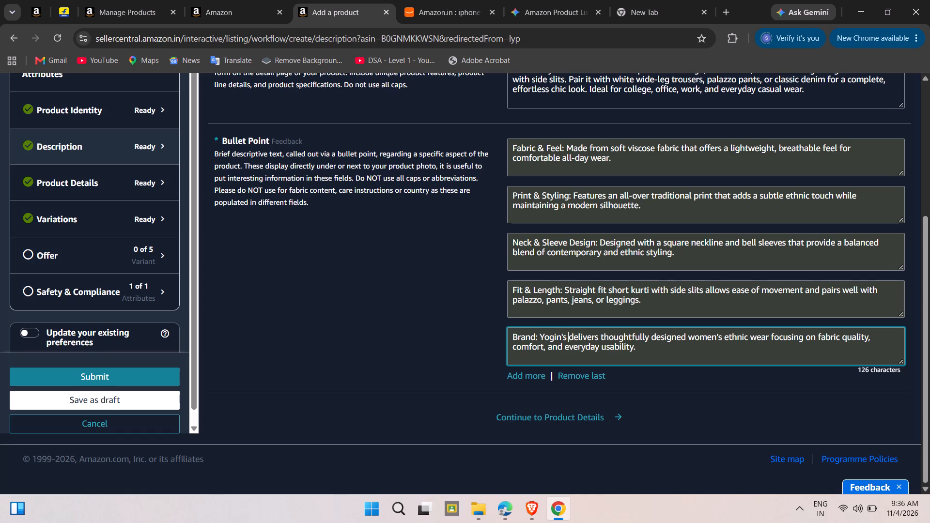
key(BackSpace)
key(BackSpace)
key(BackSpace)
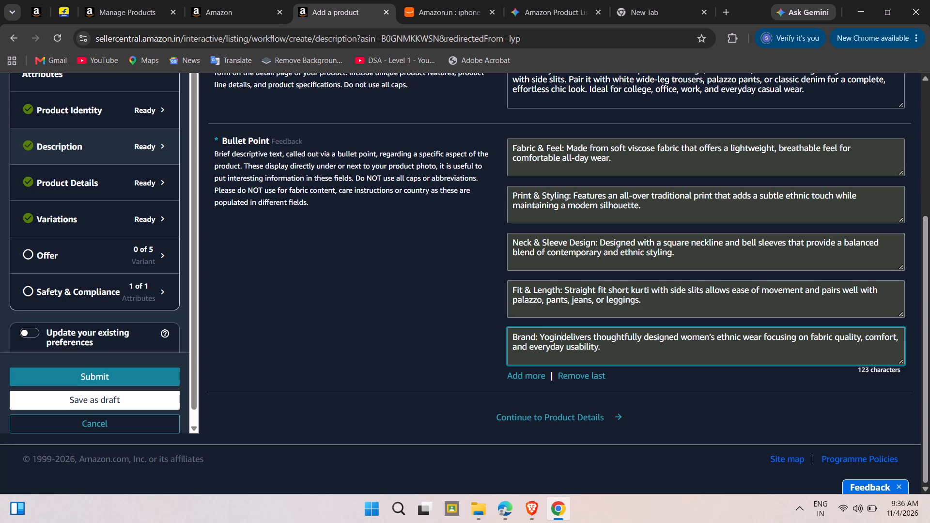
key(space)
text(Trade)
text(rs)
key(space)
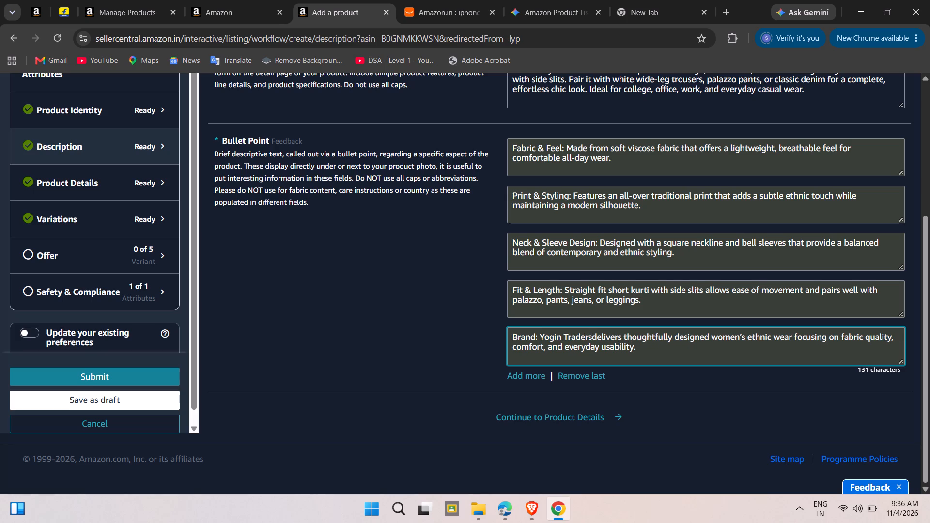
Open the listing's Variations section.
scroll(627, 361, down, 5)
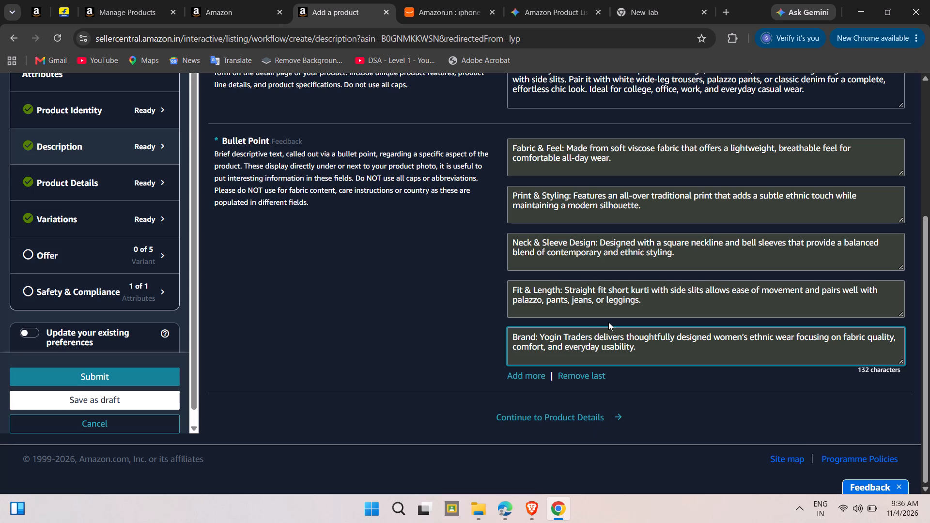
scroll(608, 322, up, 1)
scroll(608, 322, down, 6)
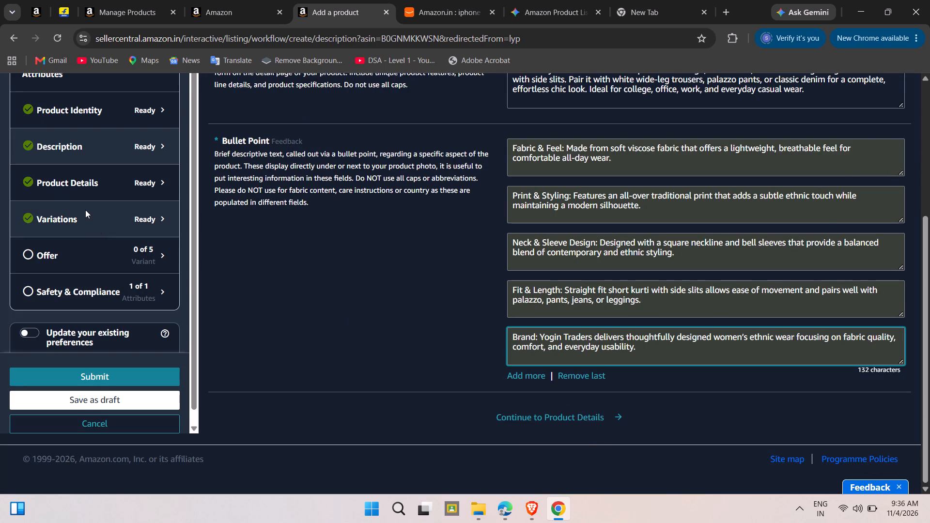
click(83, 227)
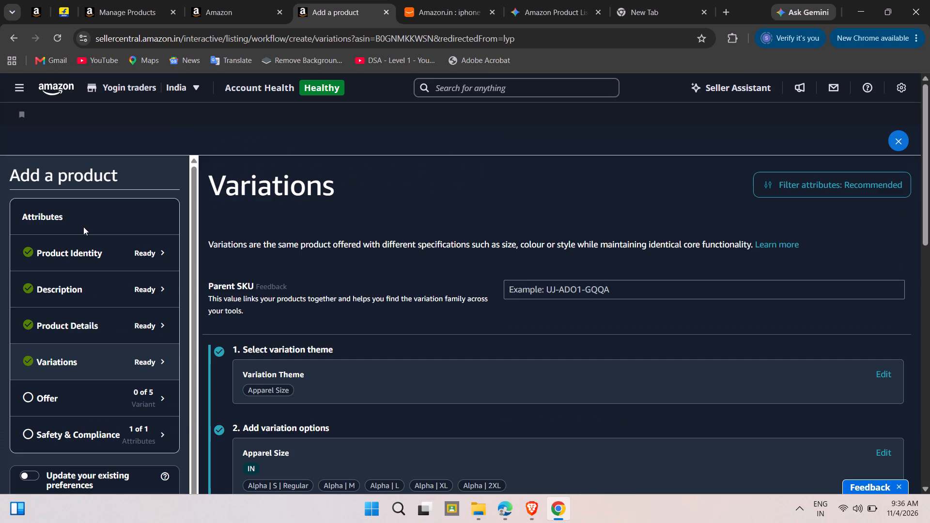
Bulk edit the variants' External Product ID, marking them as not having a Product ID, apply to all and save.
scroll(578, 338, down, 3)
click(710, 324)
scroll(710, 324, up, 2)
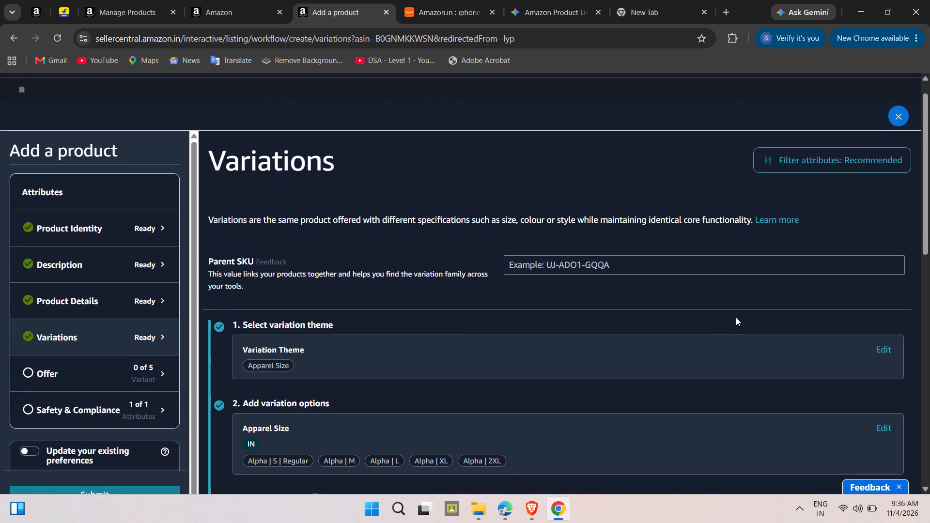
scroll(716, 265, down, 3)
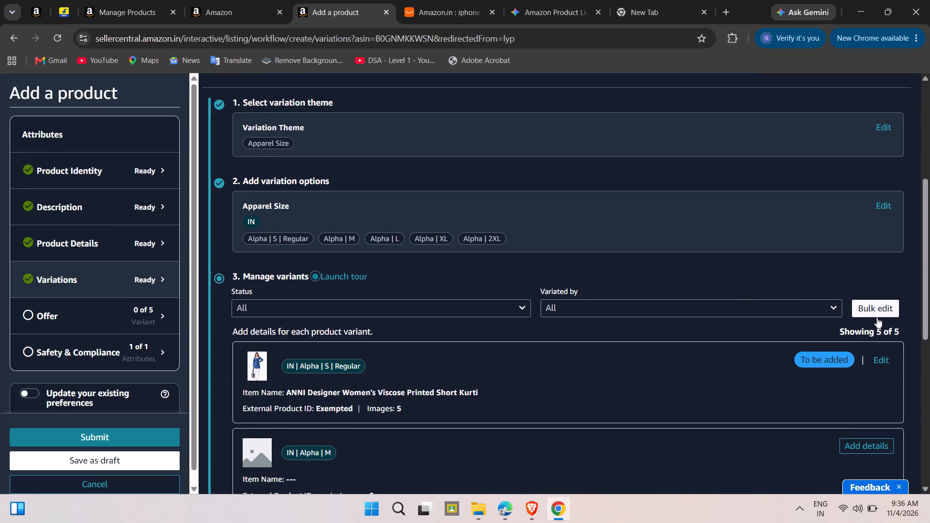
click(877, 317)
click(715, 191)
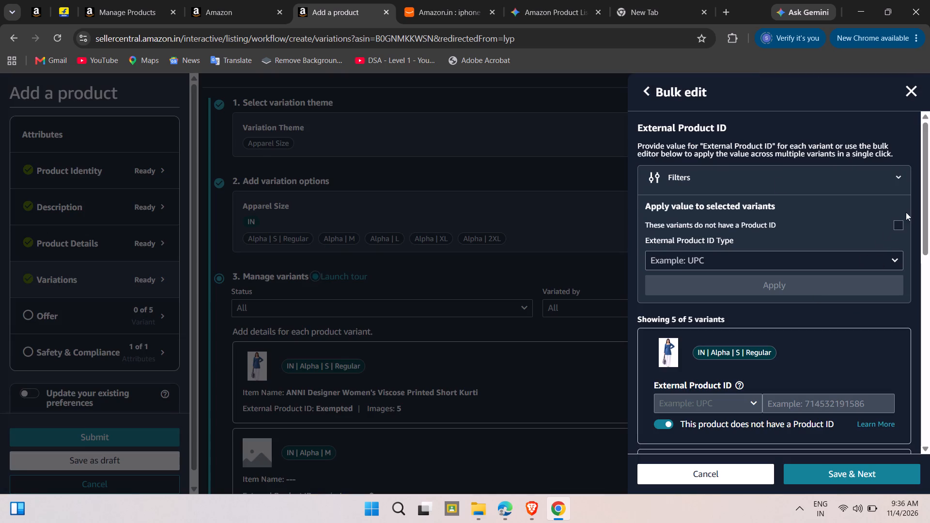
click(897, 221)
click(806, 294)
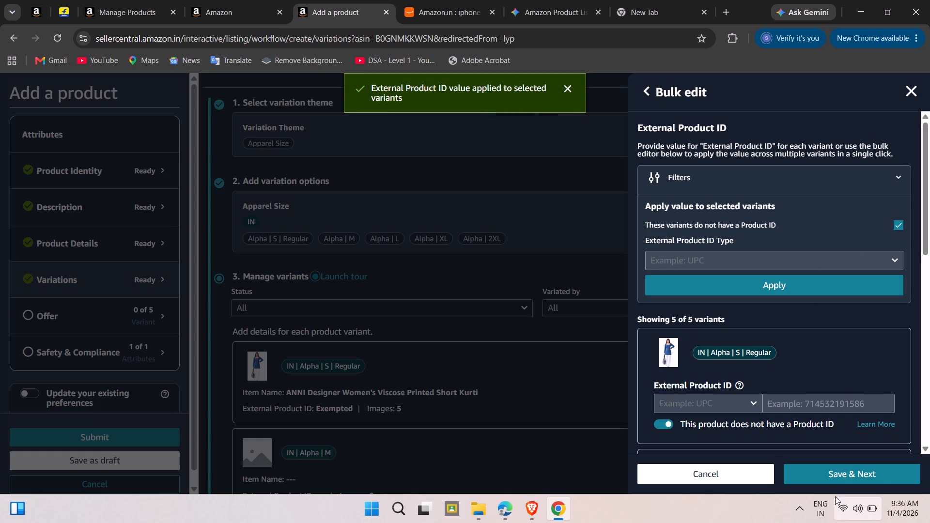
click(848, 470)
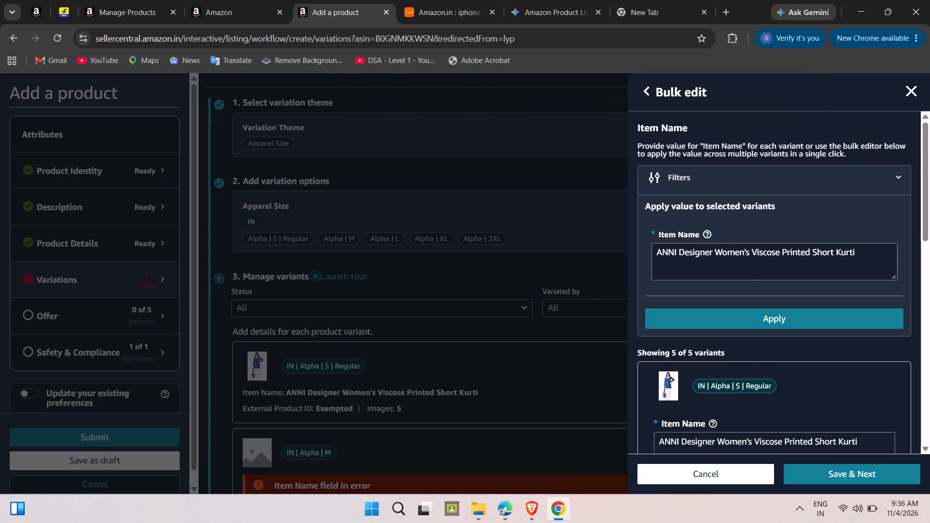
Replace the Item Name of all variants with "Yogin's Women Indigo Blue Cotton Short Kurti | Square Neck Tunic" and save it.
triple_click(864, 245)
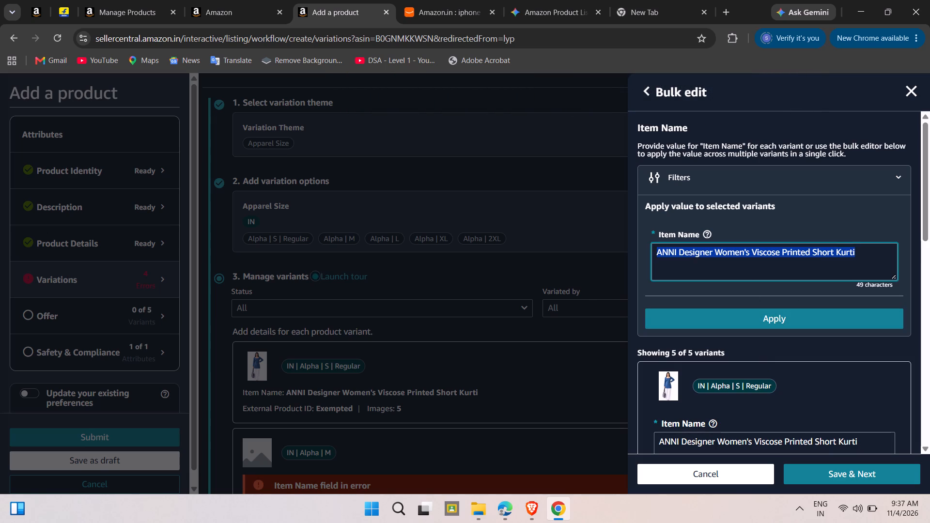
key(BackSpace)
key(ctrl+v)
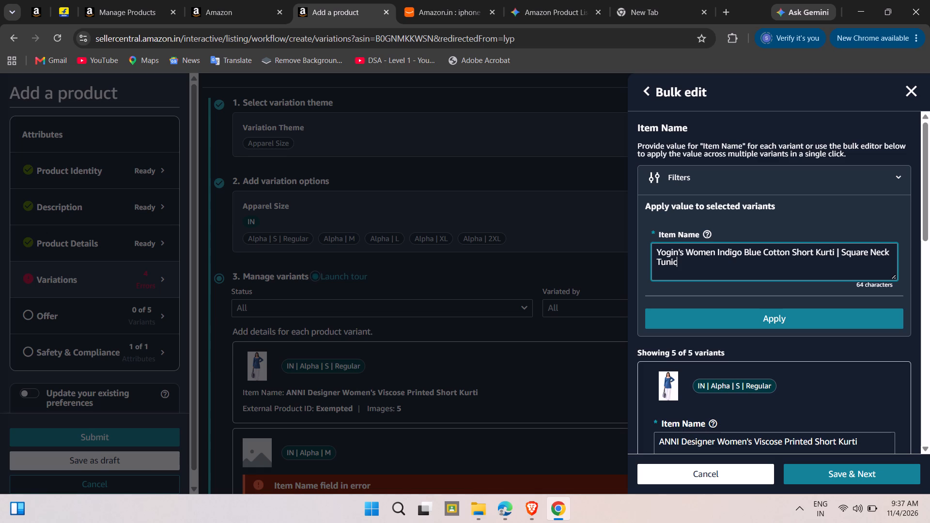
click(766, 317)
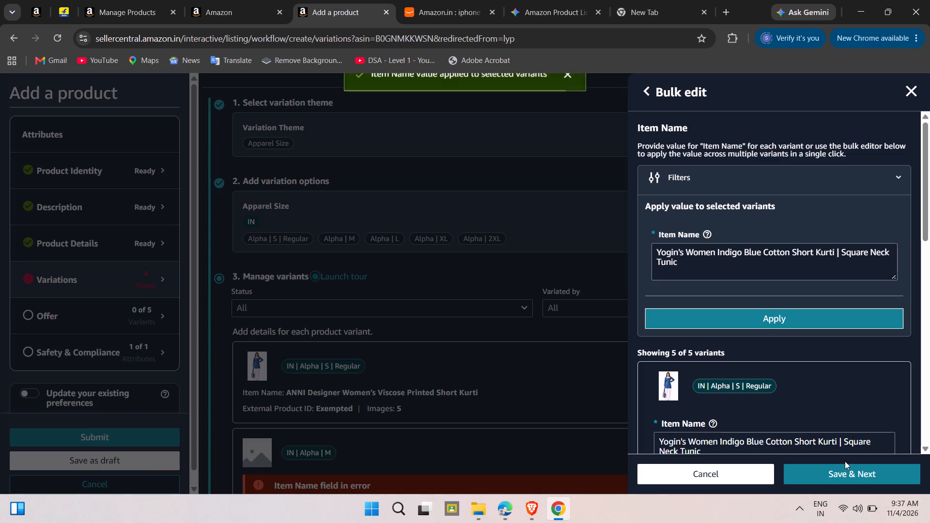
click(845, 474)
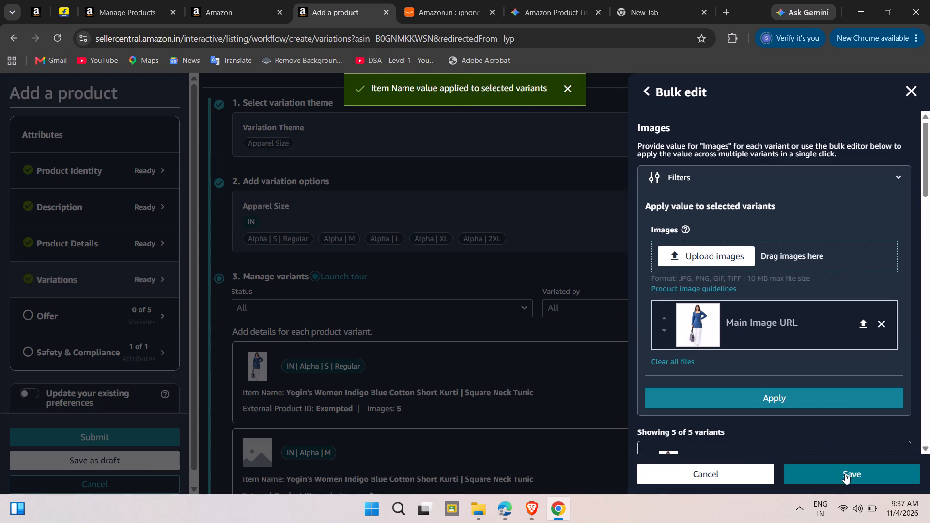
Upload the "Candid Indigo Tunic Lookbook Pose" photo as Image 2 and the blue kurti back-view photo as Image 3 for bulk editing.
click(724, 257)
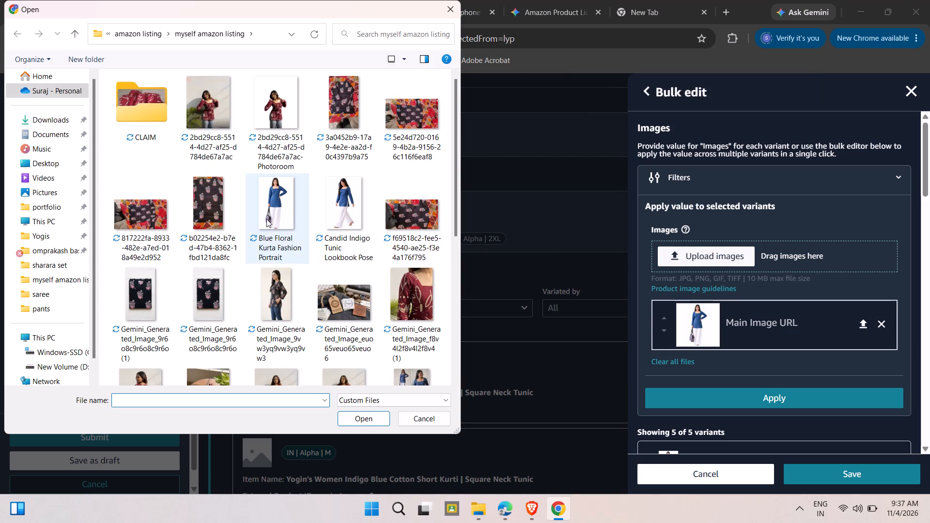
double_click(341, 203)
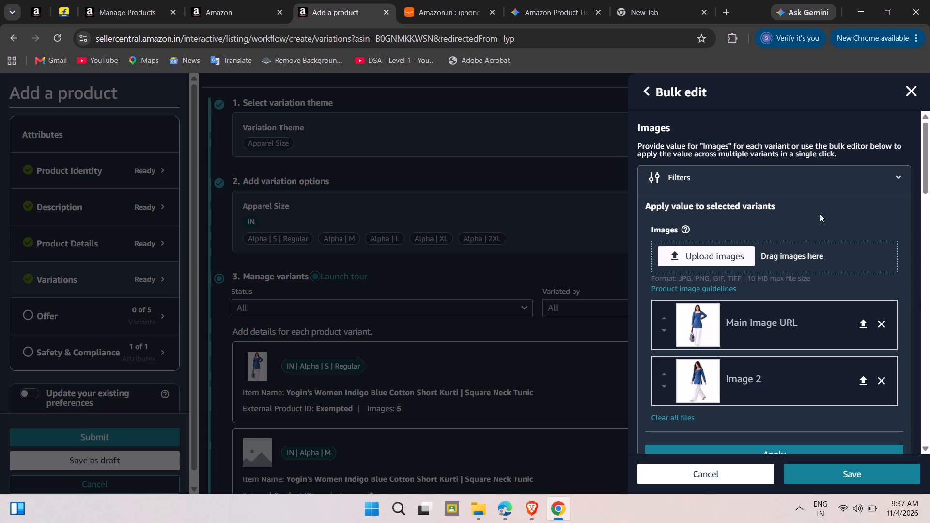
click(743, 250)
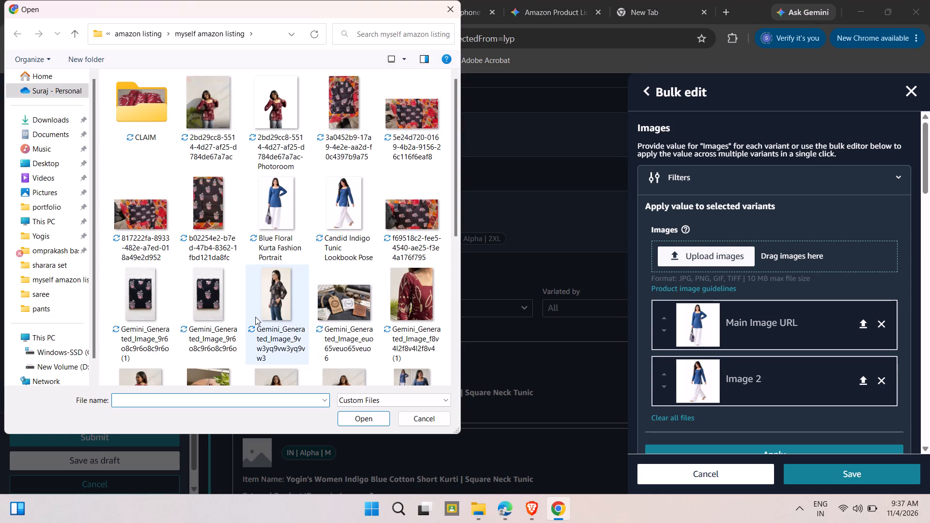
scroll(255, 317, down, 1)
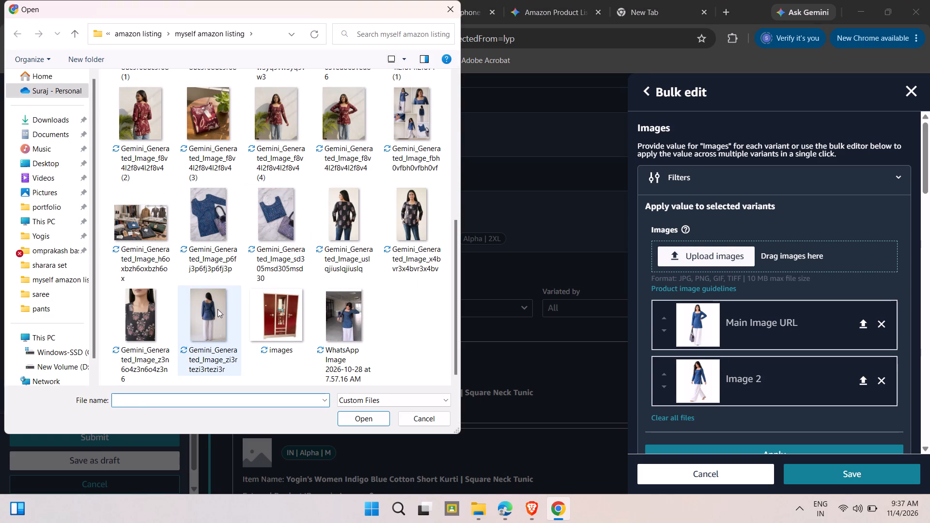
double_click(216, 313)
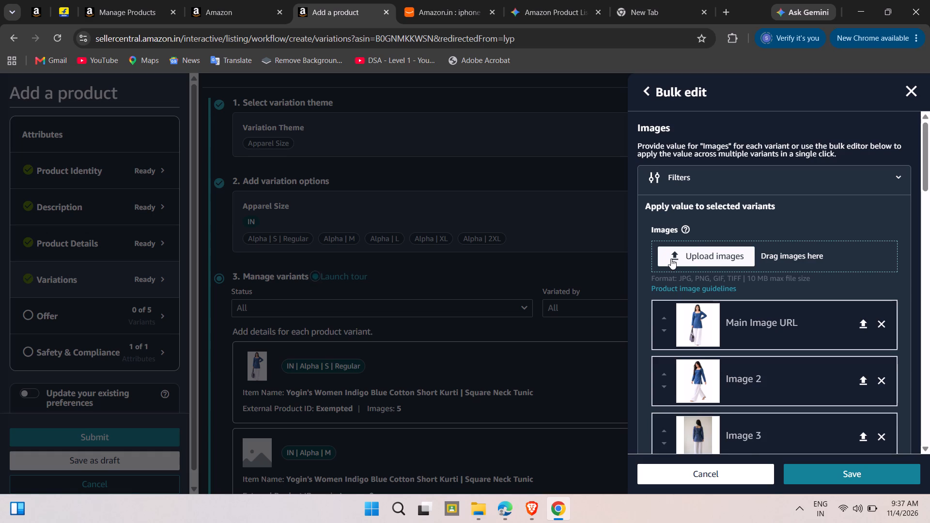
Upload the two blue kurti flat-lay photos, the neckline one as Image 4 and the full-sleeve one as Image 5.
click(671, 259)
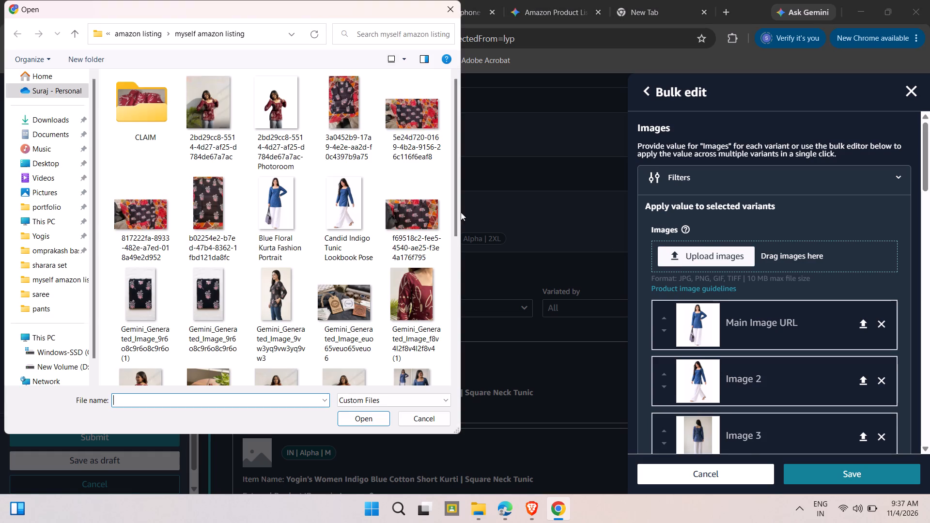
scroll(265, 244, down, 2)
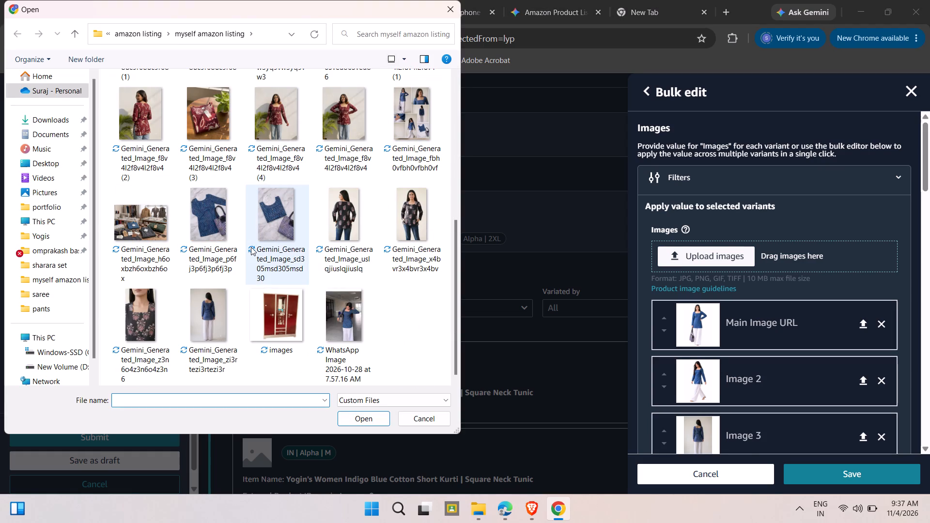
double_click(273, 220)
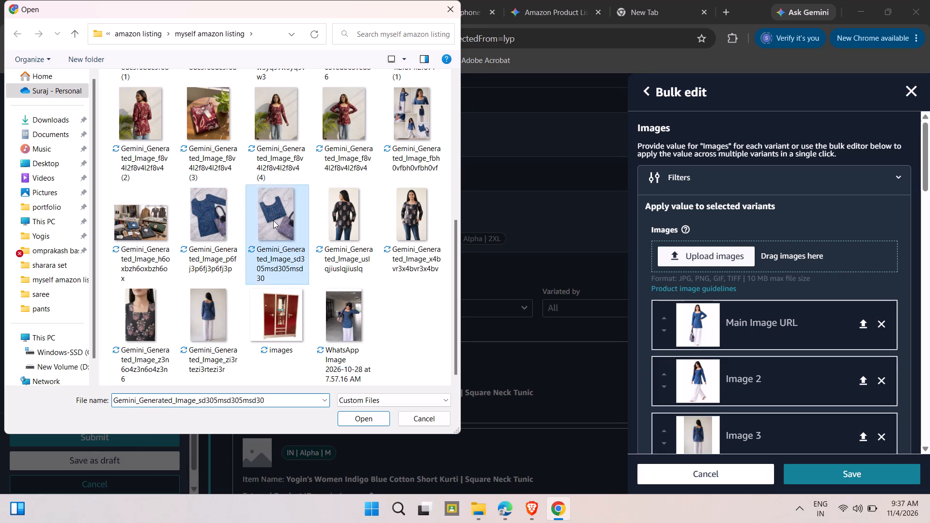
scroll(701, 382, down, 2)
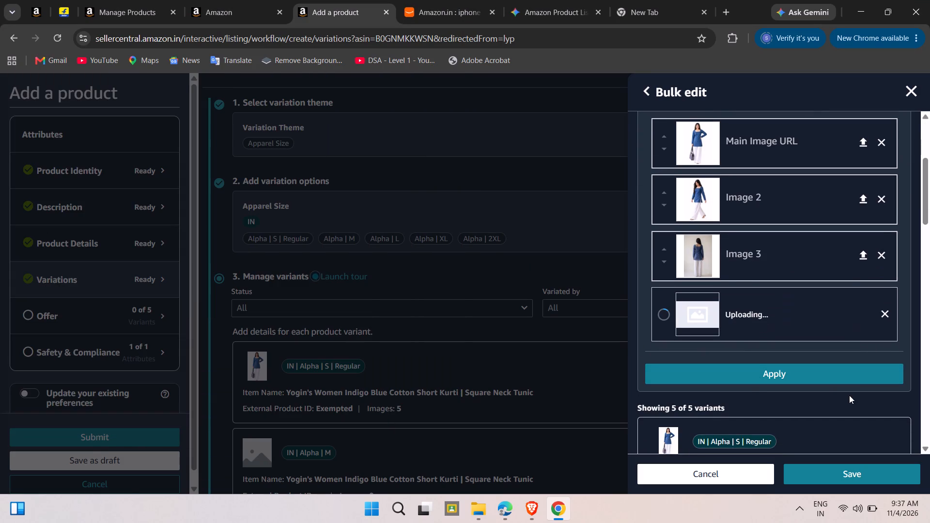
click(886, 311)
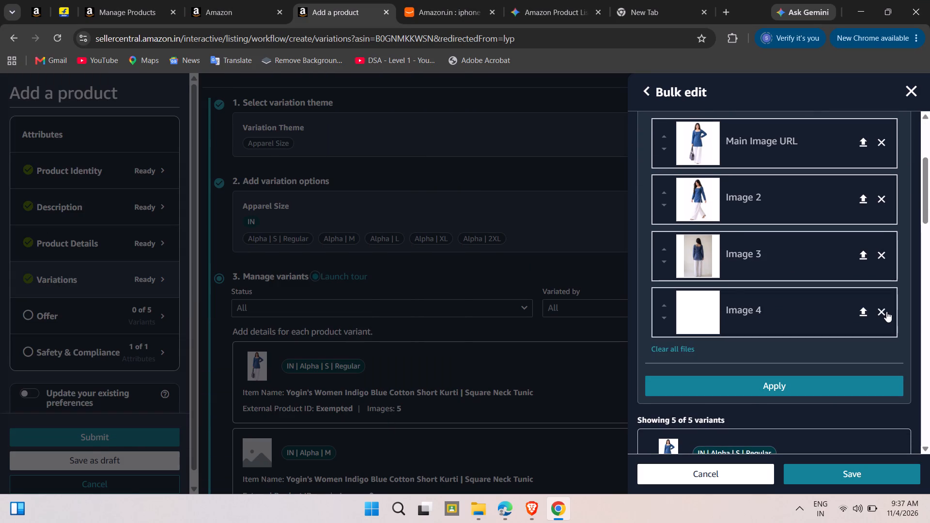
scroll(688, 265, up, 5)
click(680, 248)
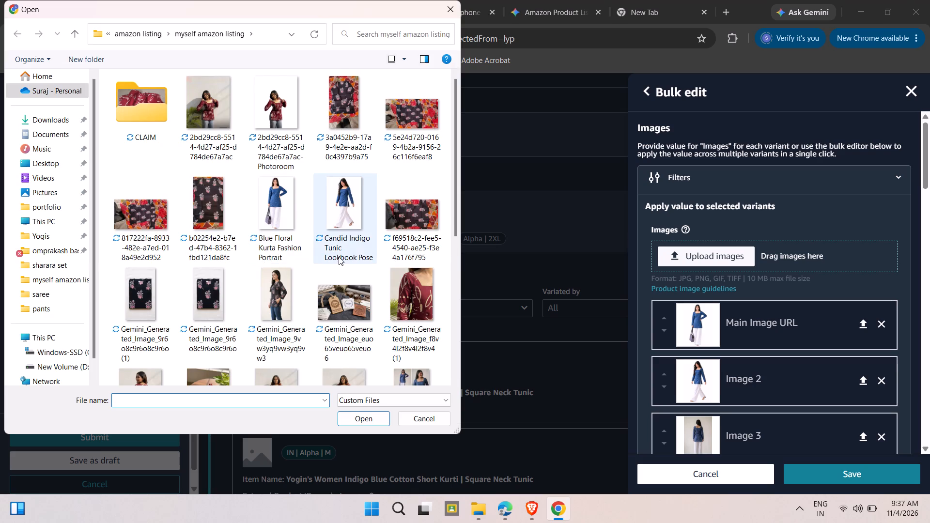
scroll(339, 257, down, 3)
double_click(228, 232)
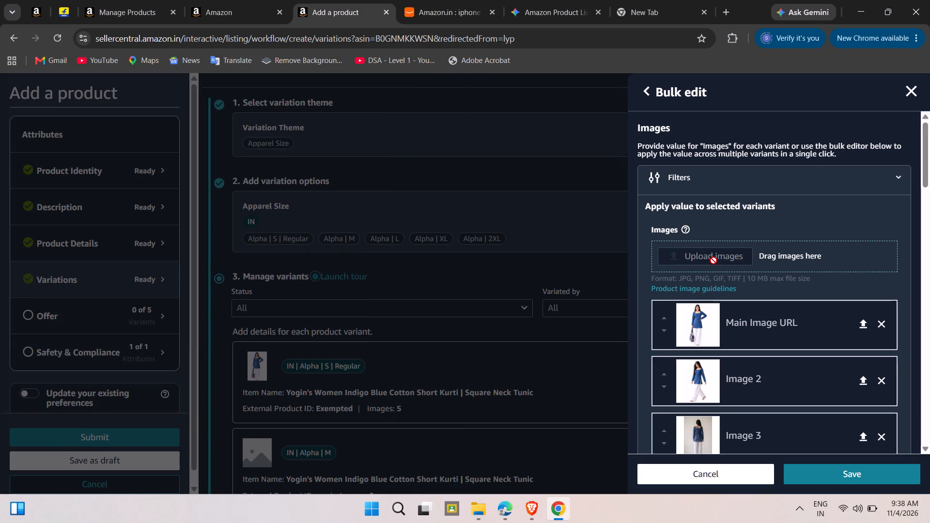
scroll(725, 345, down, 4)
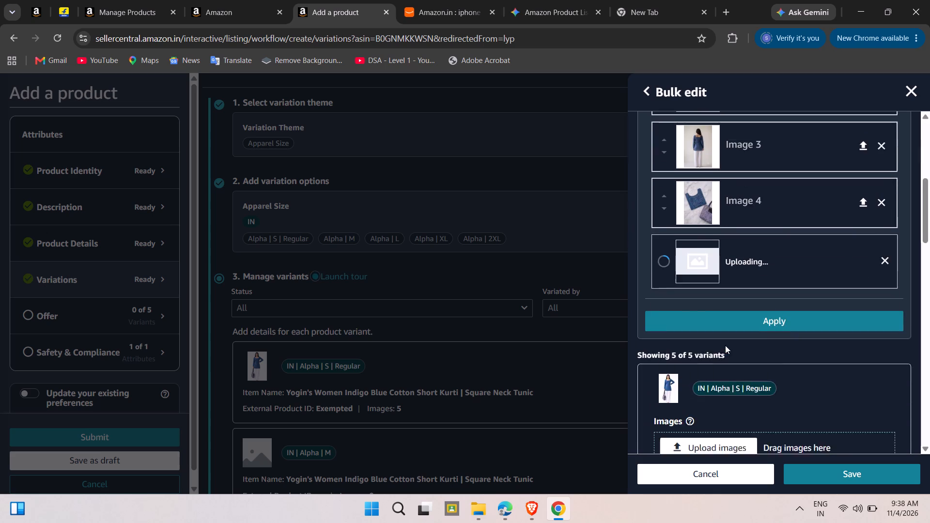
scroll(725, 345, up, 2)
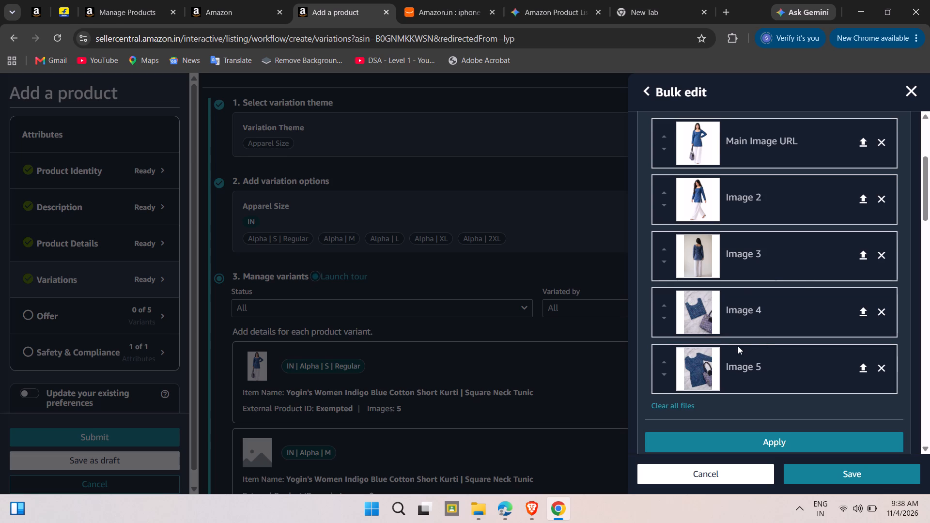
scroll(738, 346, up, 1)
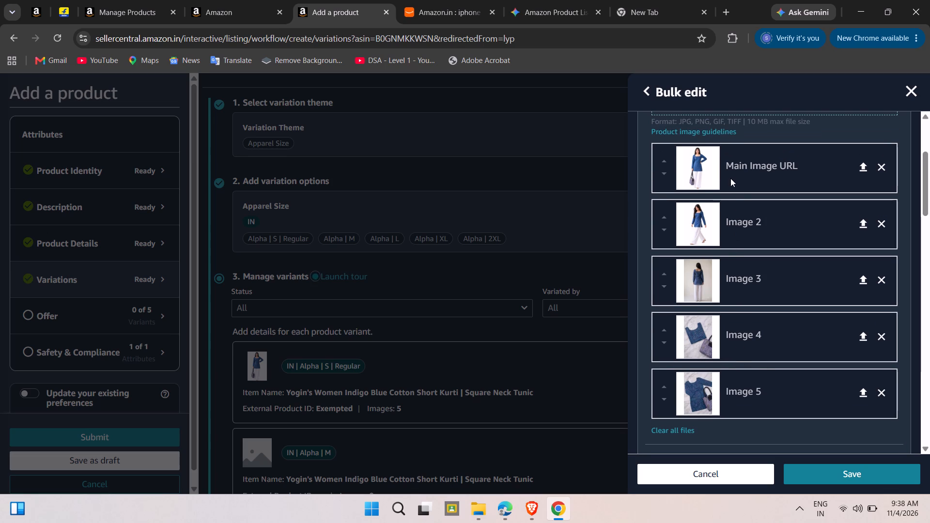
Apply the five uploaded images to all size variants and save the bulk edit.
scroll(741, 328, down, 3)
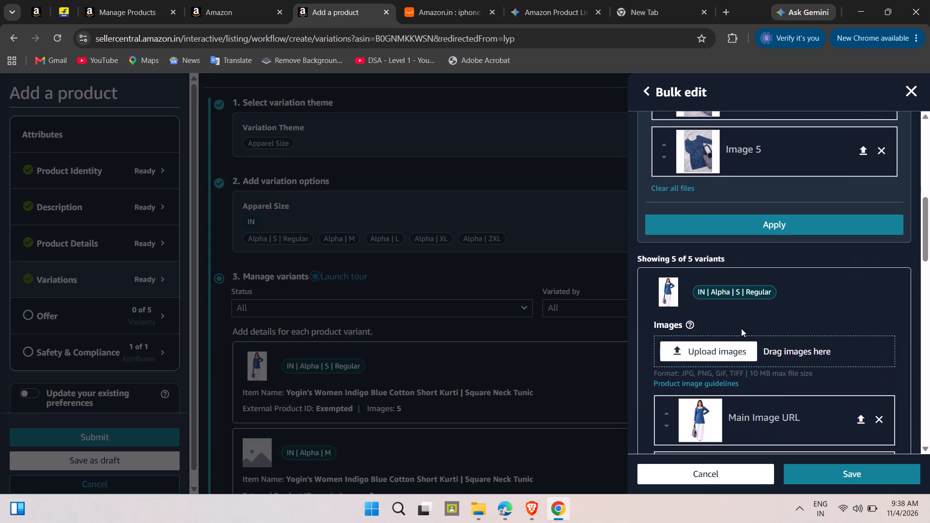
click(767, 275)
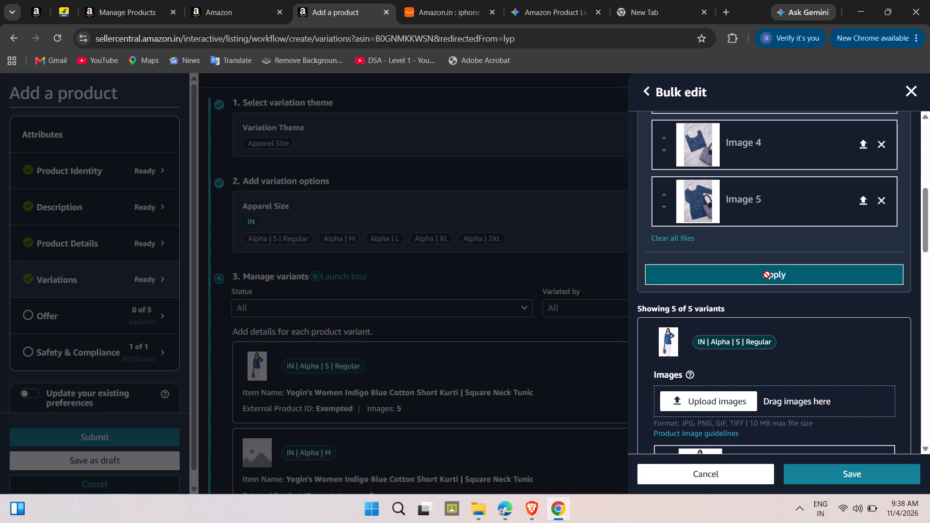
scroll(568, 243, up, 3)
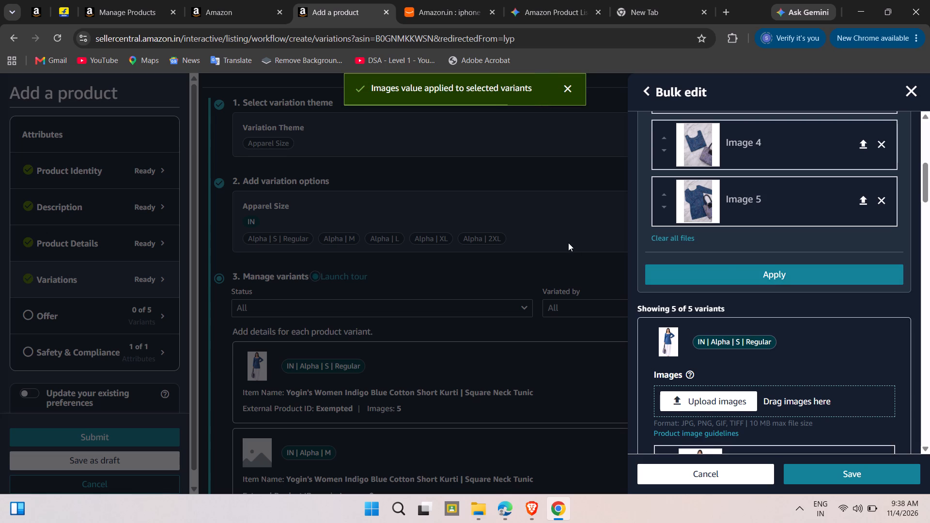
scroll(568, 243, up, 2)
scroll(775, 282, up, 2)
scroll(775, 282, down, 3)
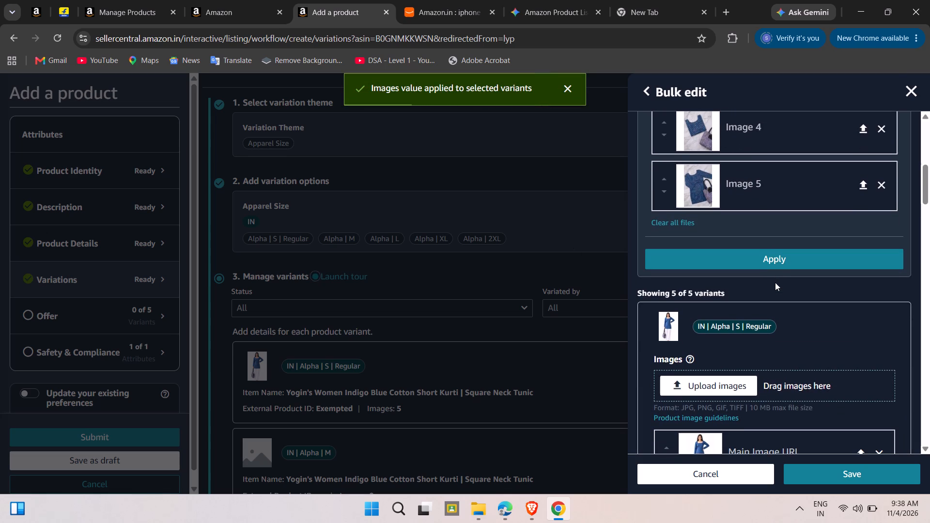
scroll(775, 282, down, 2)
click(845, 478)
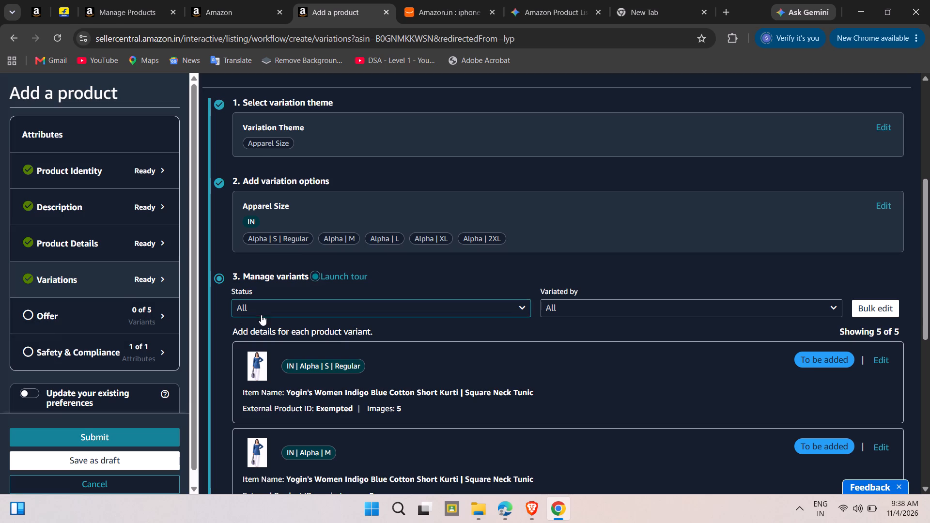
In the Offer section, bulk edit all variants' Fulfillment Availability to Merchant Fulfilled, quantity 100 and handling time 1, and save.
scroll(503, 324, down, 10)
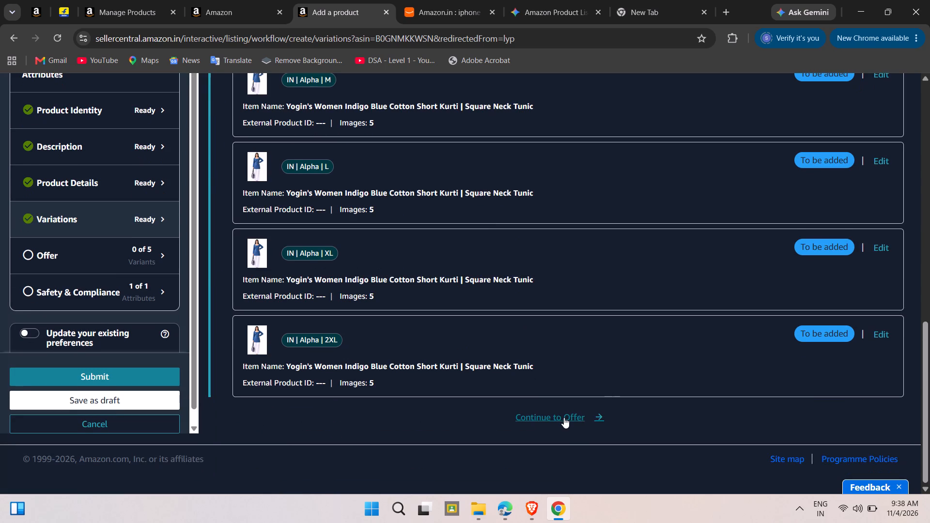
click(564, 417)
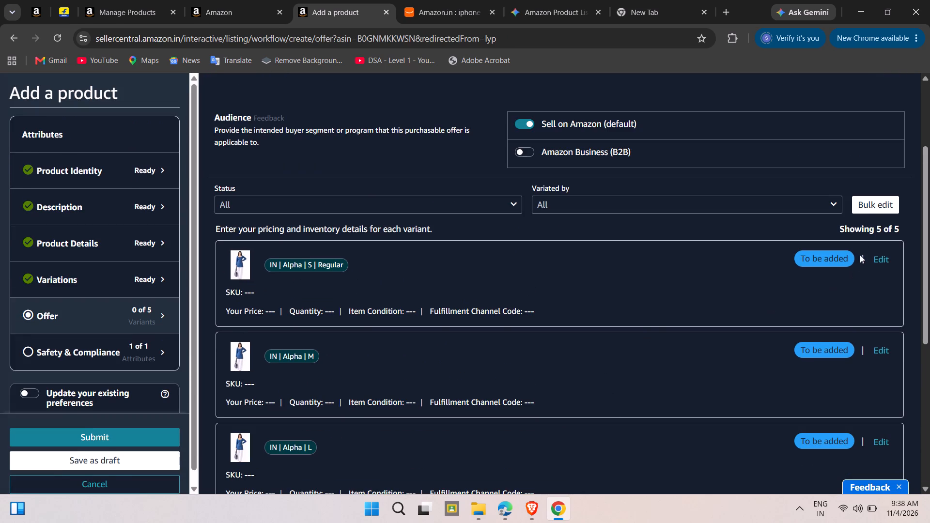
click(872, 205)
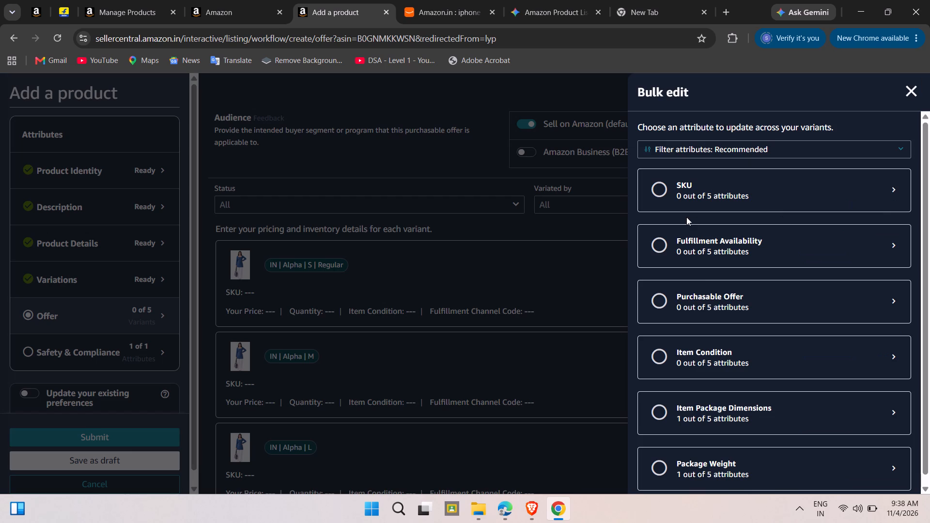
click(702, 250)
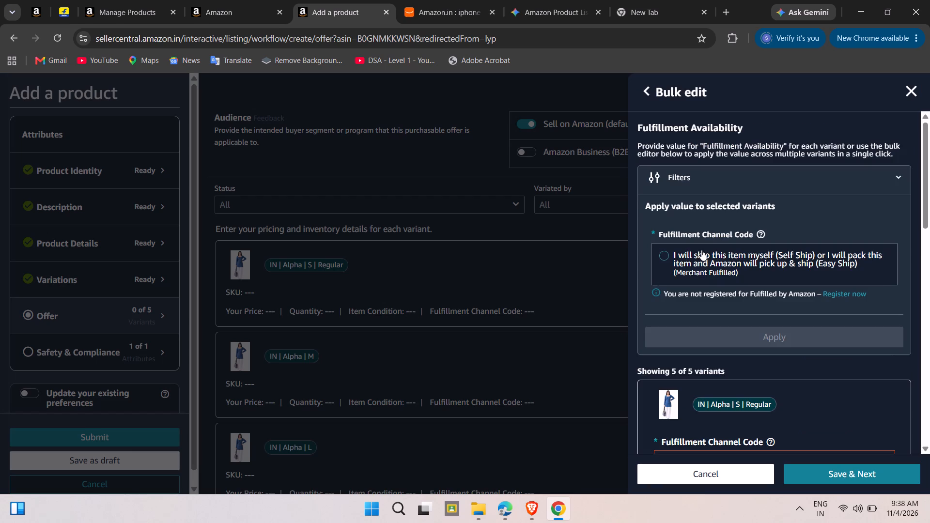
click(669, 259)
scroll(724, 281, down, 1)
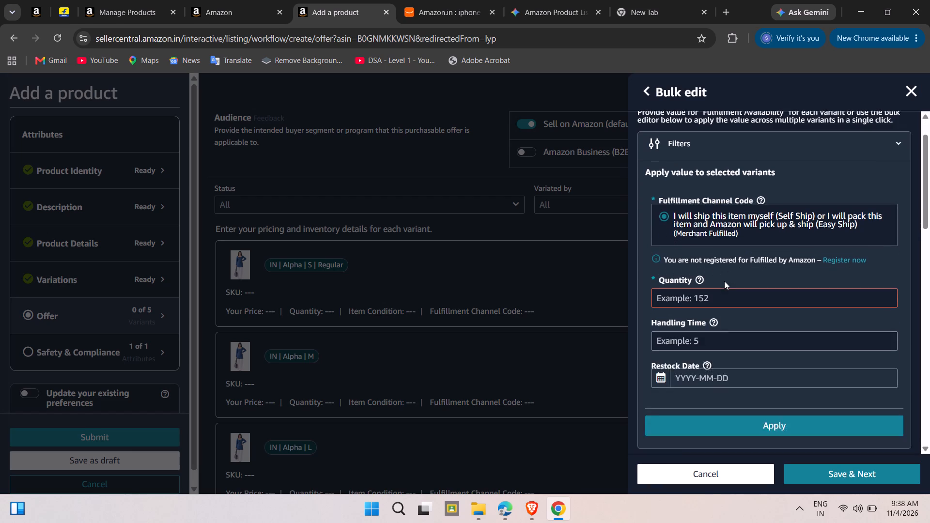
scroll(724, 281, down, 1)
click(704, 266)
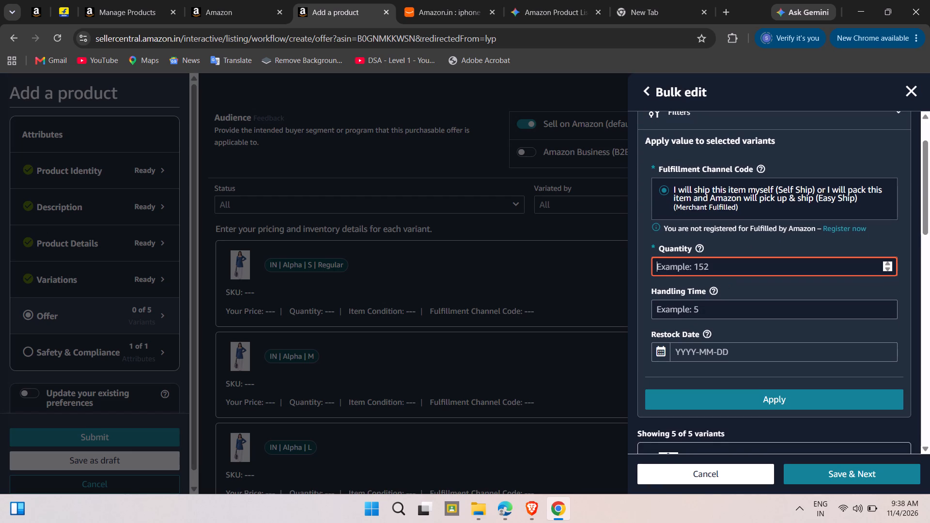
text(100)
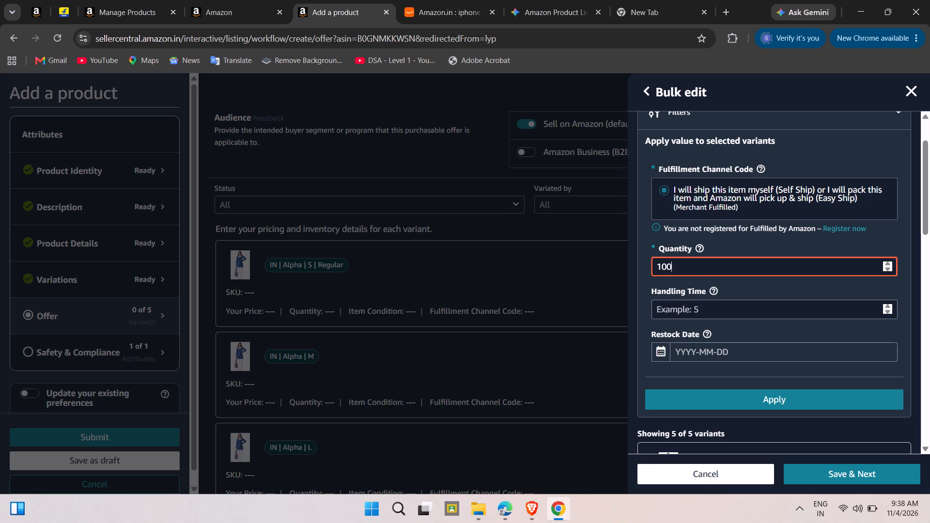
click(692, 305)
key(1)
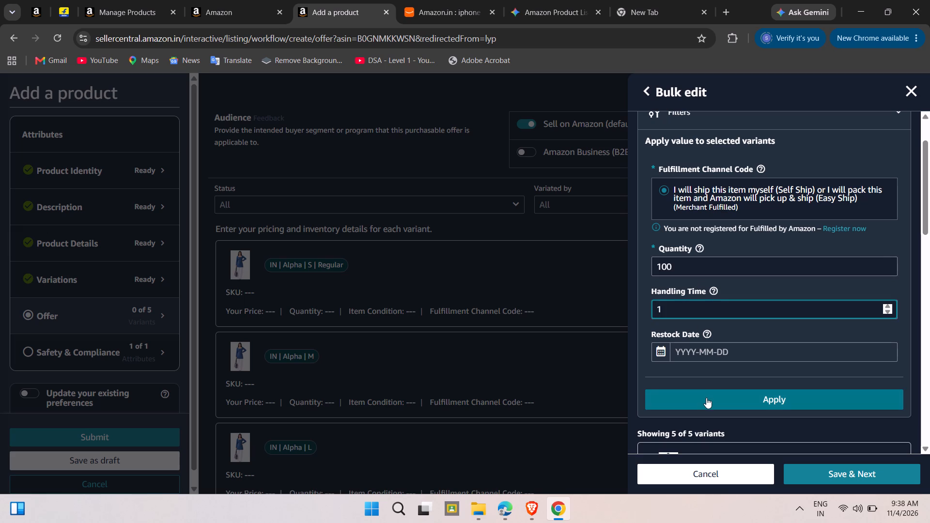
click(708, 398)
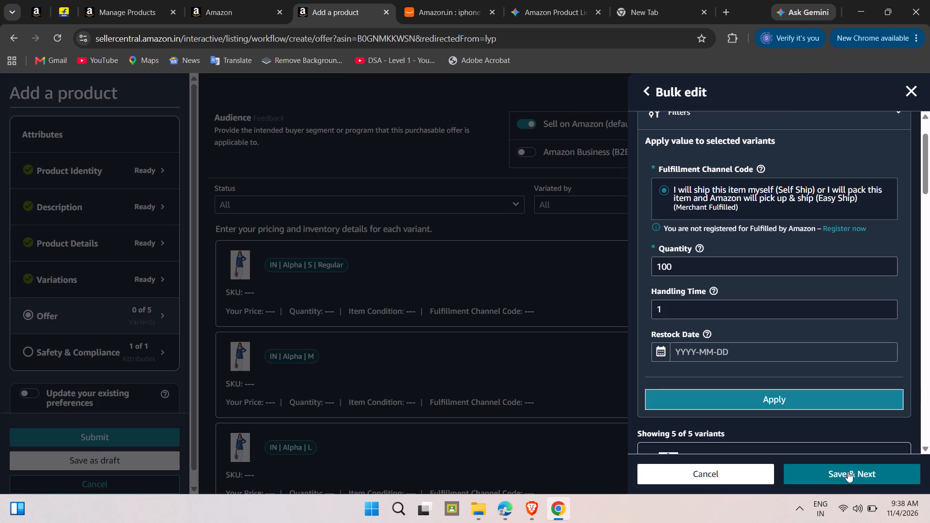
click(837, 478)
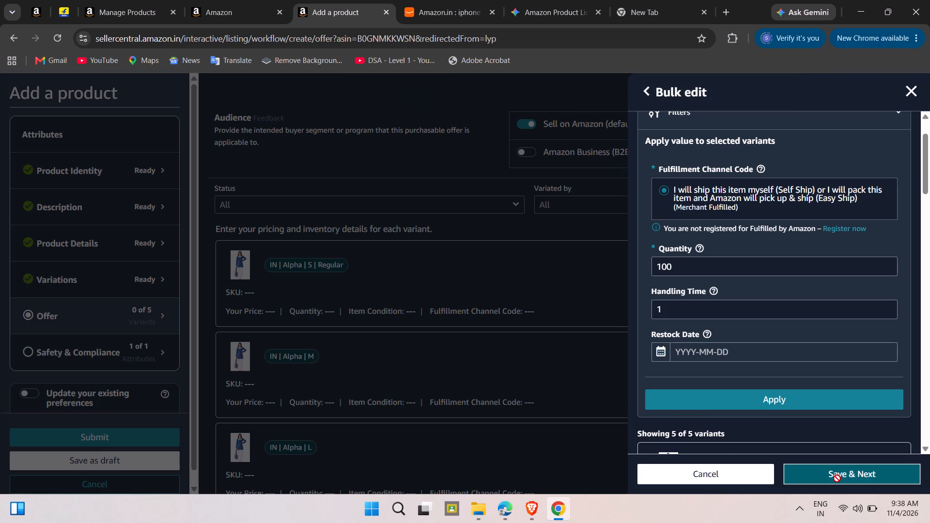
Apply a Your Price of INR 249 and a Maximum Retail Price of INR 799 to all variants and save.
scroll(710, 269, up, 1)
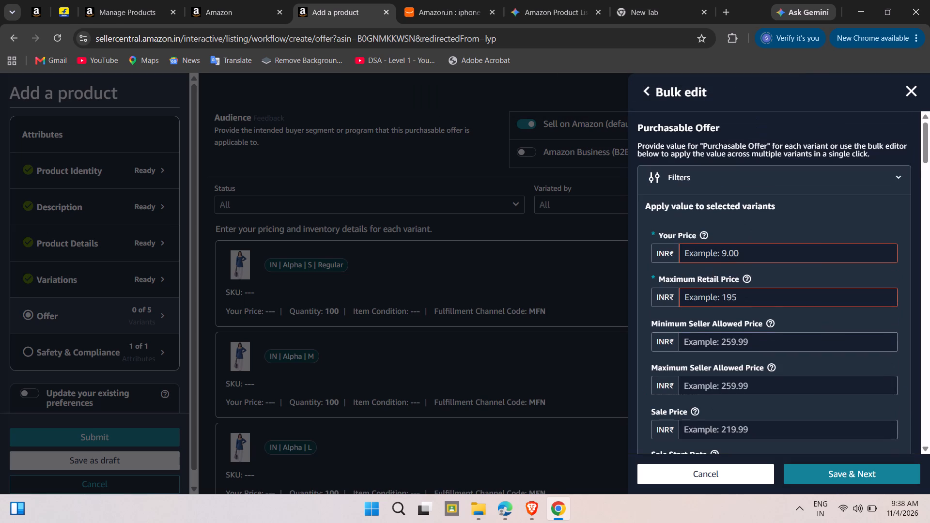
click(710, 252)
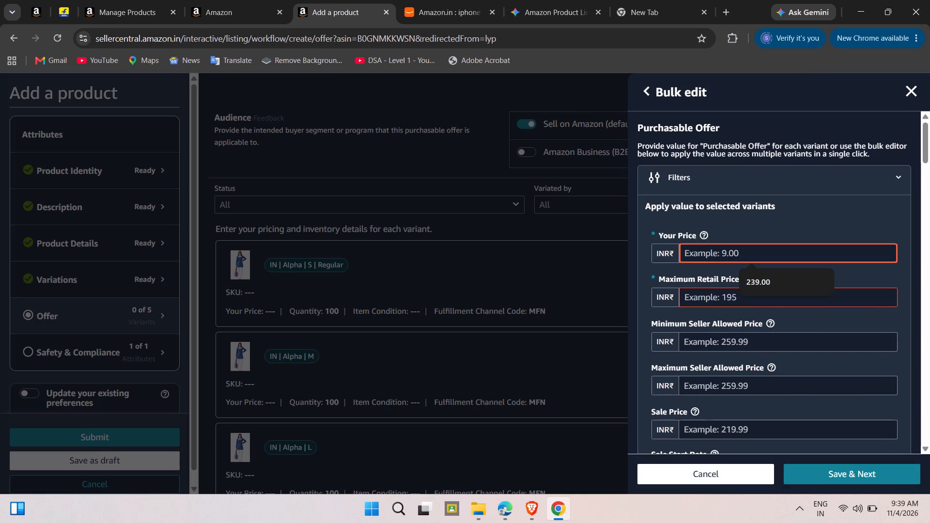
text(249)
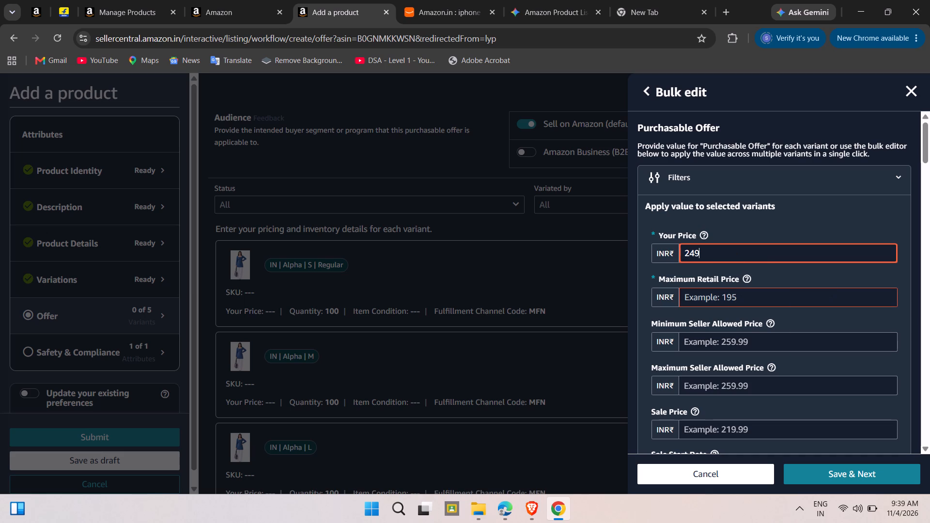
click(719, 297)
text(799)
scroll(707, 384, down, 2)
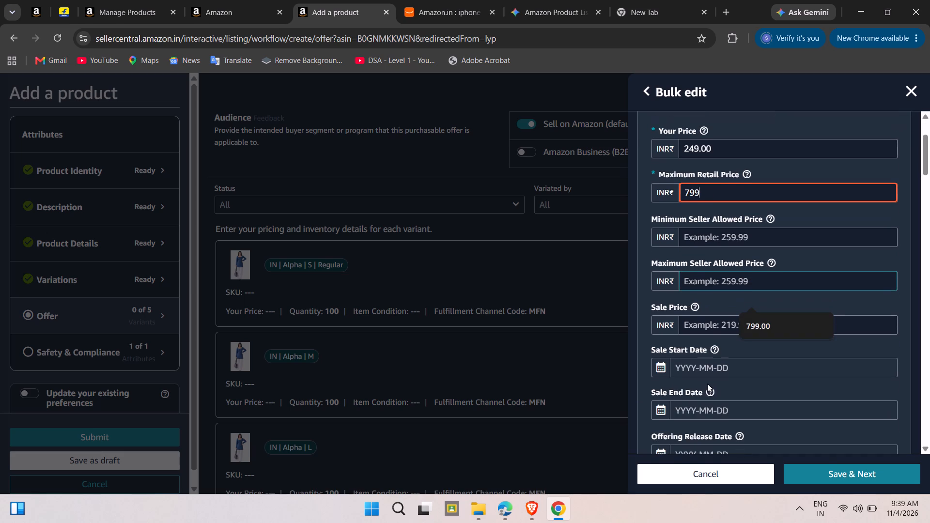
scroll(756, 427, down, 4)
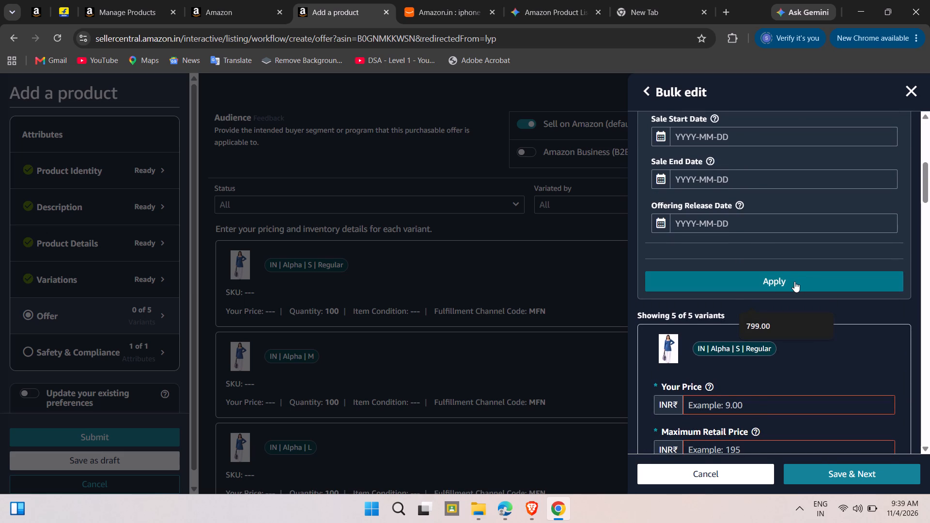
click(794, 281)
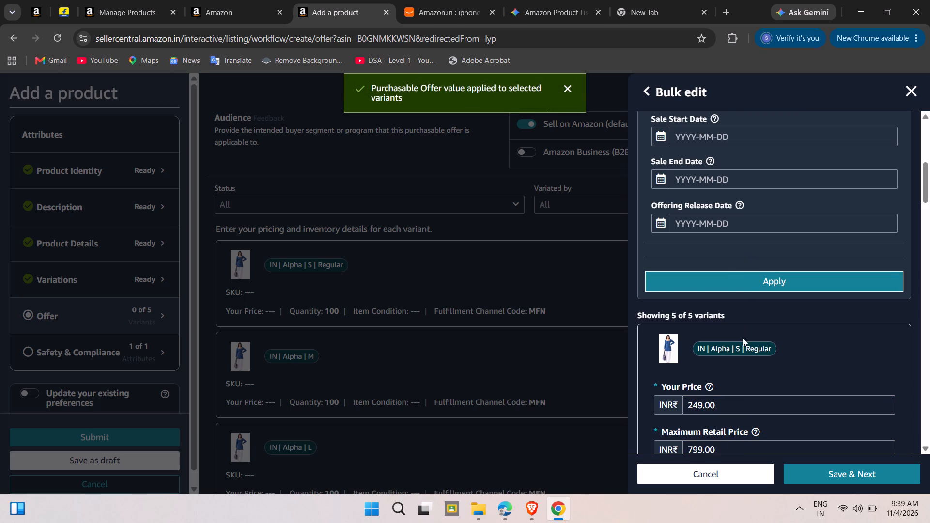
scroll(743, 338, down, 1)
click(848, 477)
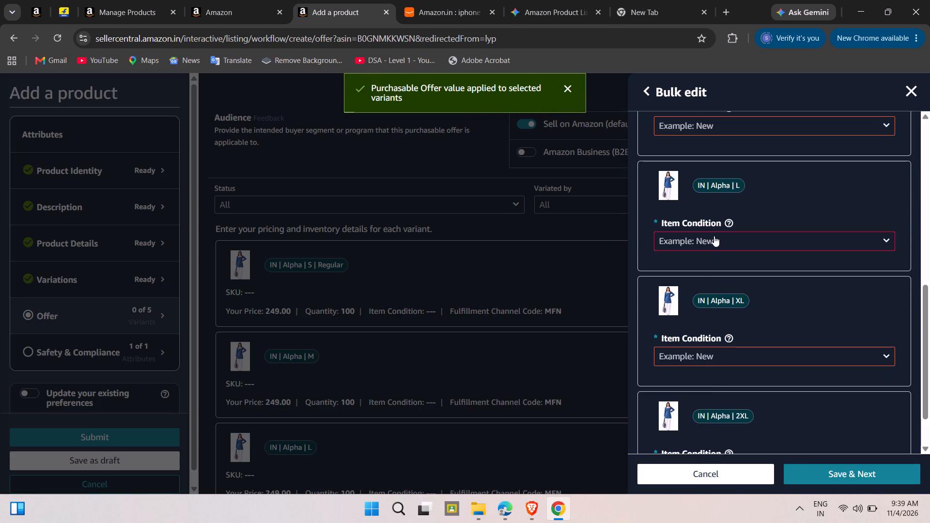
Apply the Item Condition New to all variants and save it.
scroll(713, 236, up, 4)
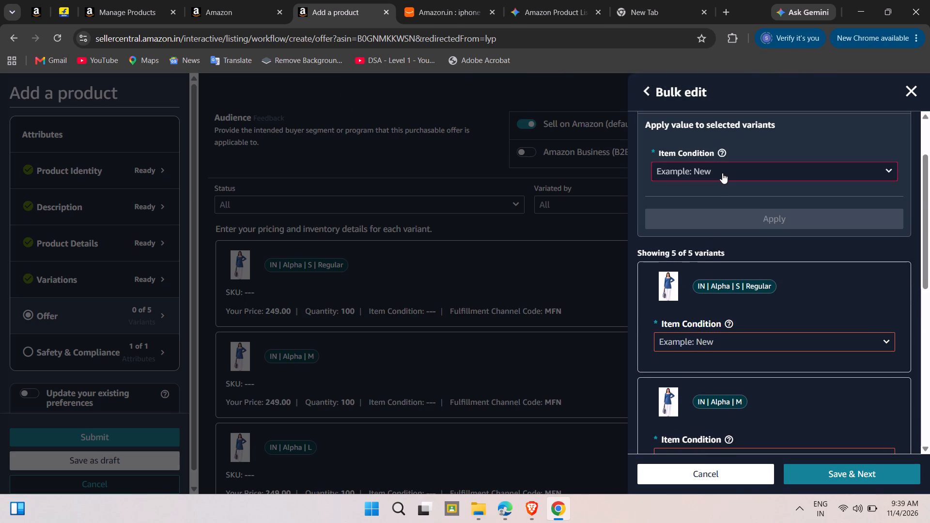
click(722, 173)
click(725, 214)
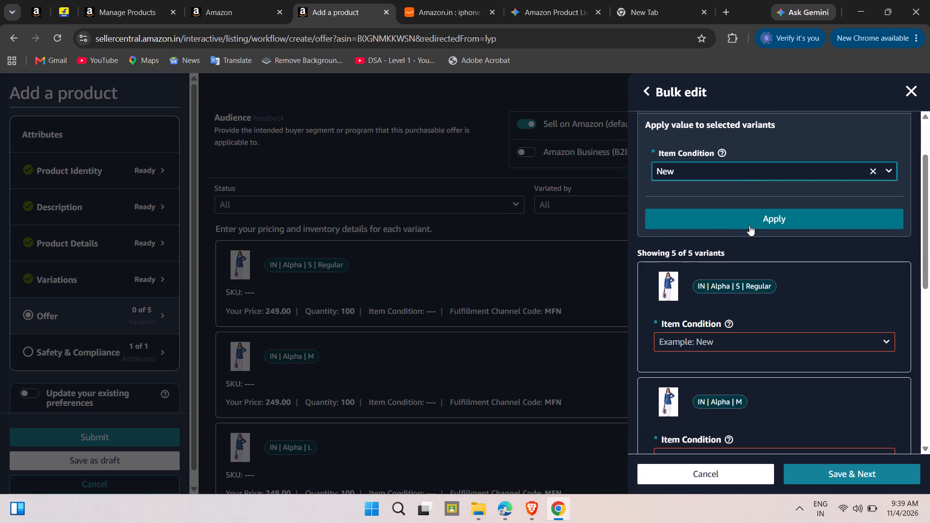
click(751, 225)
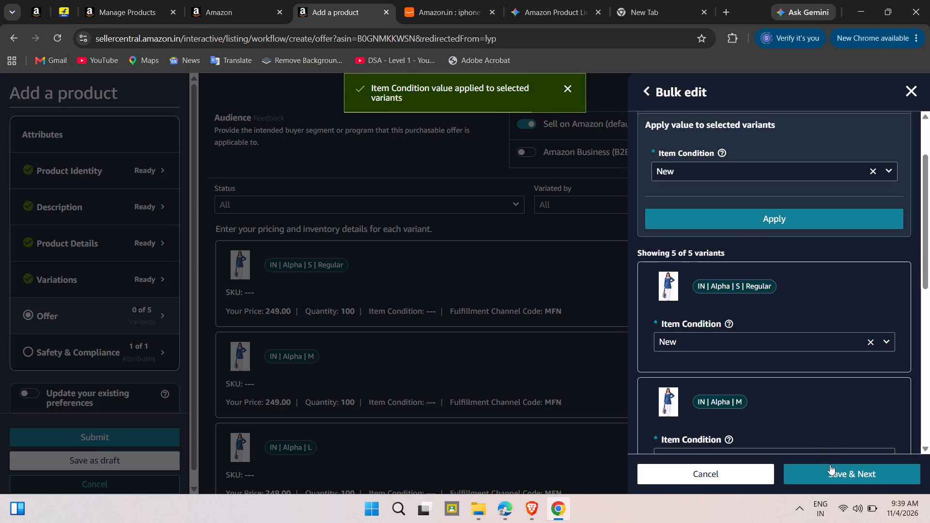
click(834, 469)
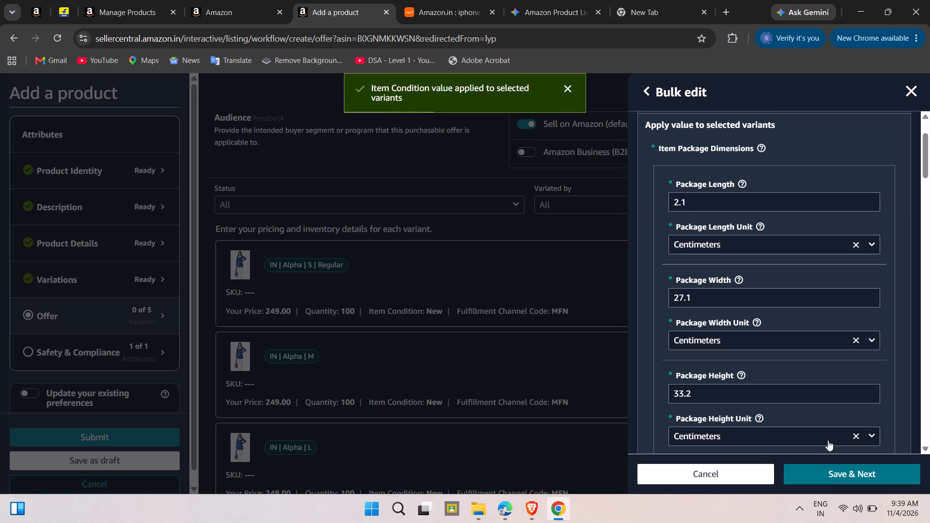
Set the bulk Package Length to 20 cm and the Package Width to 8 cm.
scroll(791, 339, up, 1)
triple_click(691, 278)
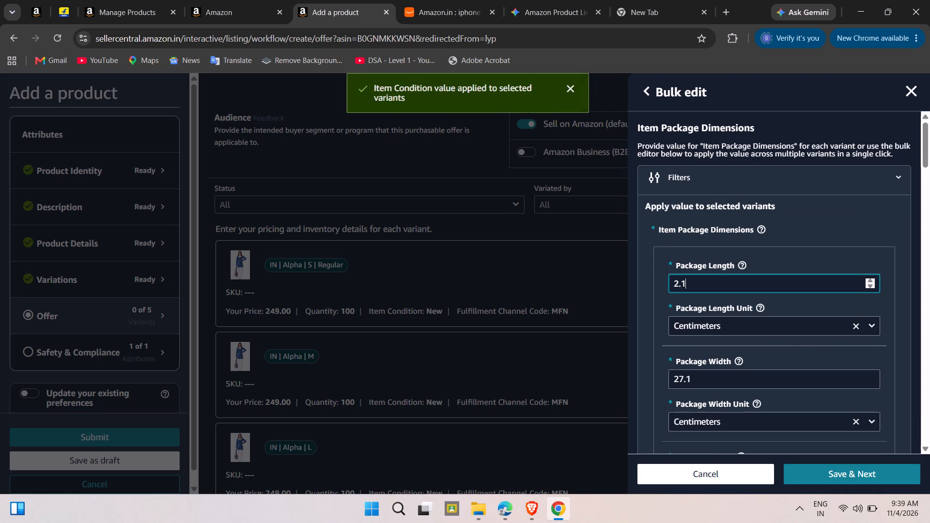
key(BackSpace)
text(20)
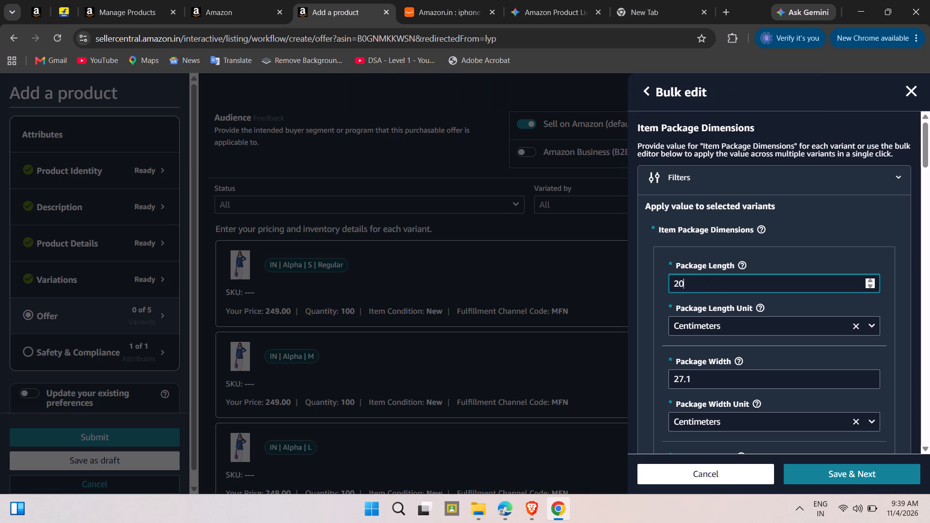
triple_click(717, 382)
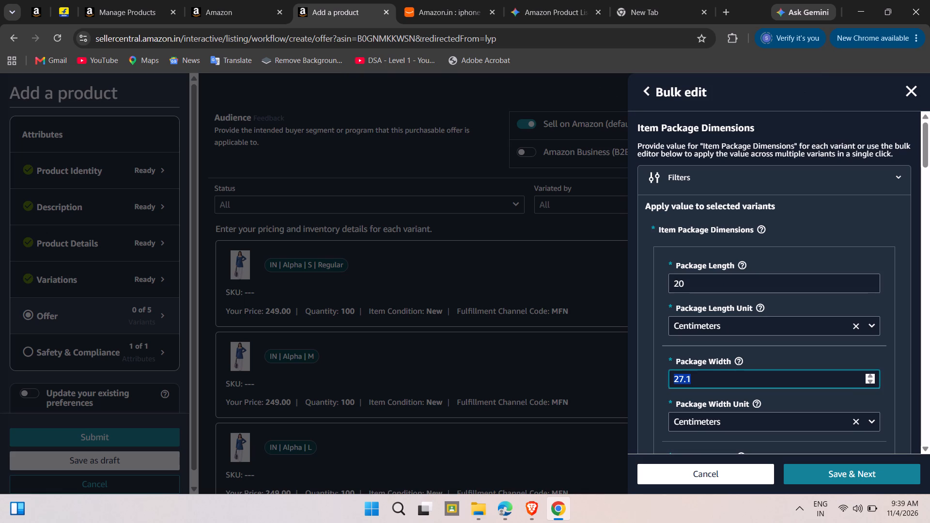
key(BackSpace)
key(8)
click(665, 363)
Set the bulk Package Height to 3 cm, apply the package dimensions to all variants and save.
scroll(665, 363, down, 1)
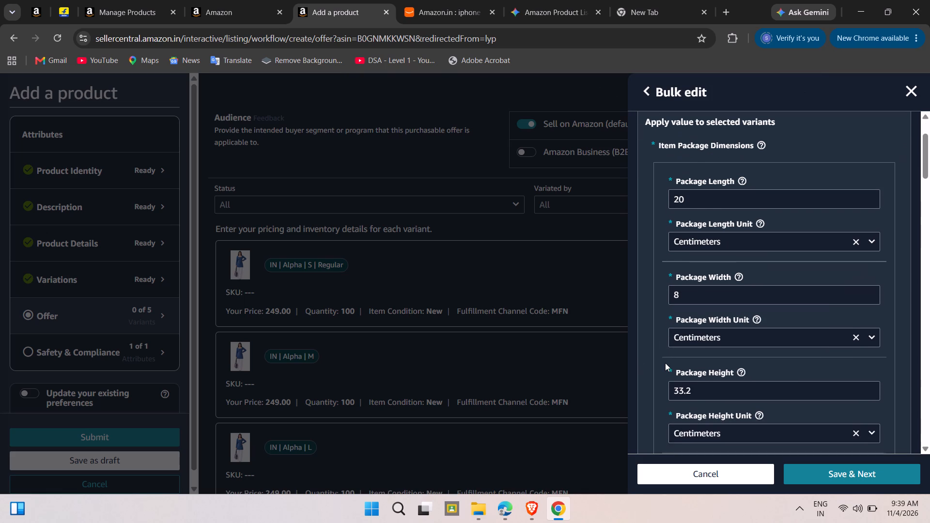
scroll(665, 363, down, 1)
triple_click(701, 394)
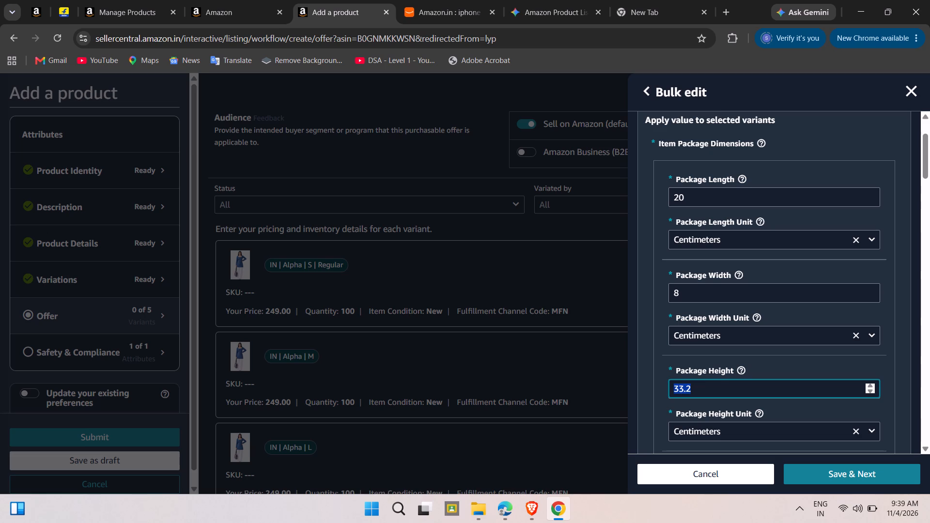
key(BackSpace)
key(3)
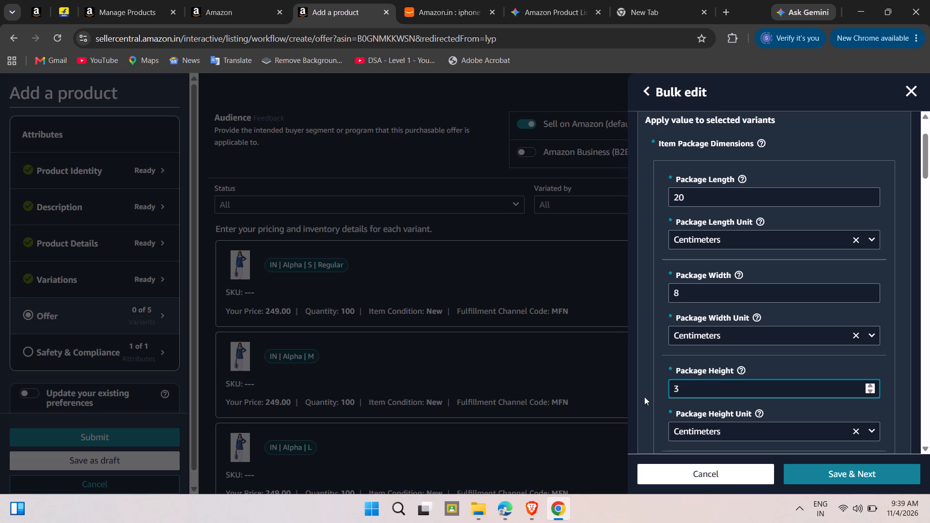
click(630, 392)
scroll(735, 311, down, 1)
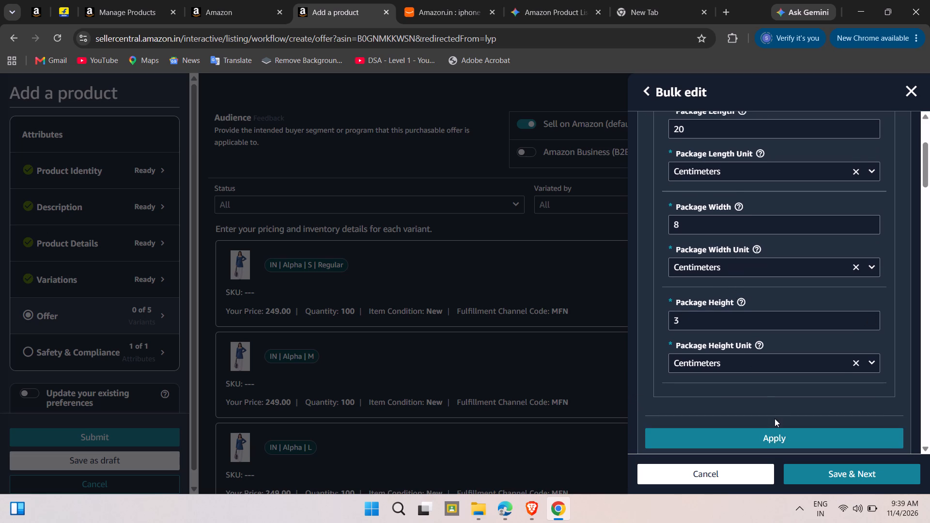
scroll(775, 418, down, 2)
click(771, 316)
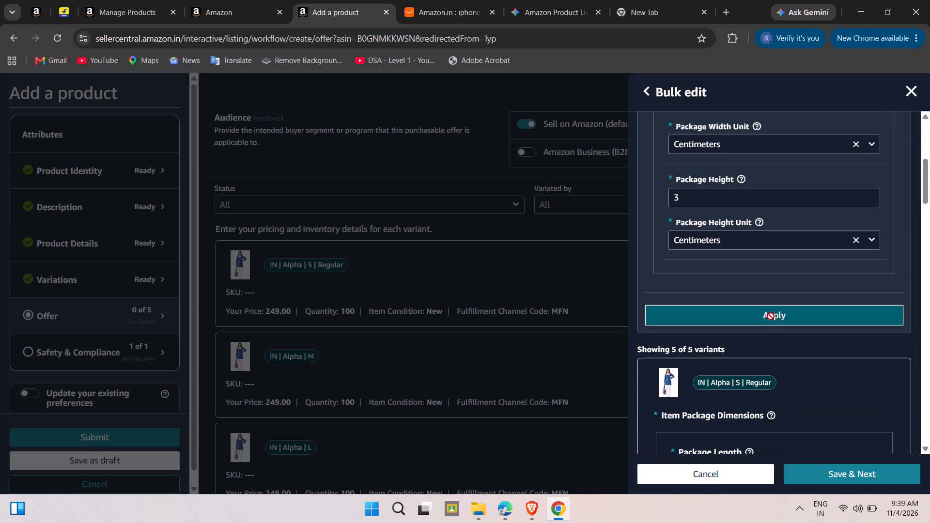
click(829, 474)
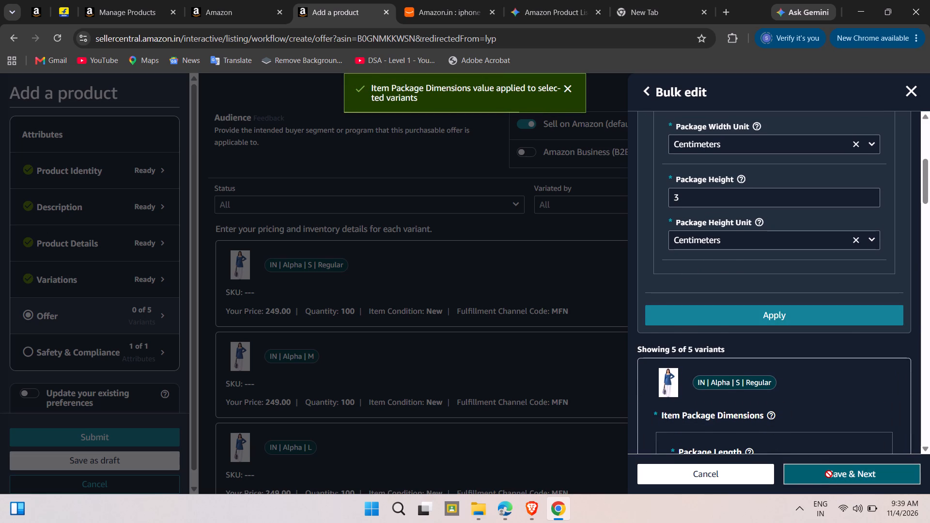
Set the S Regular variant's Package Weight to 100 grams.
triple_click(719, 271)
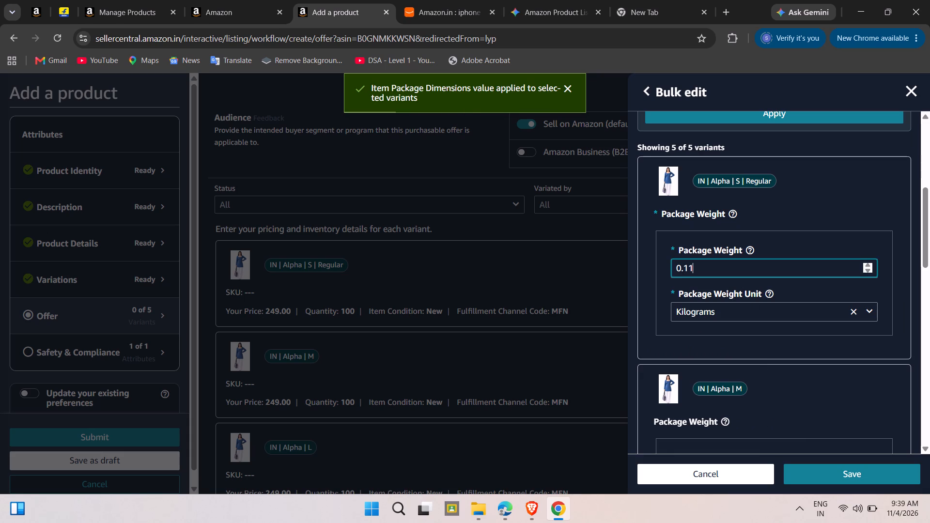
key(BackSpace)
text(100)
click(744, 318)
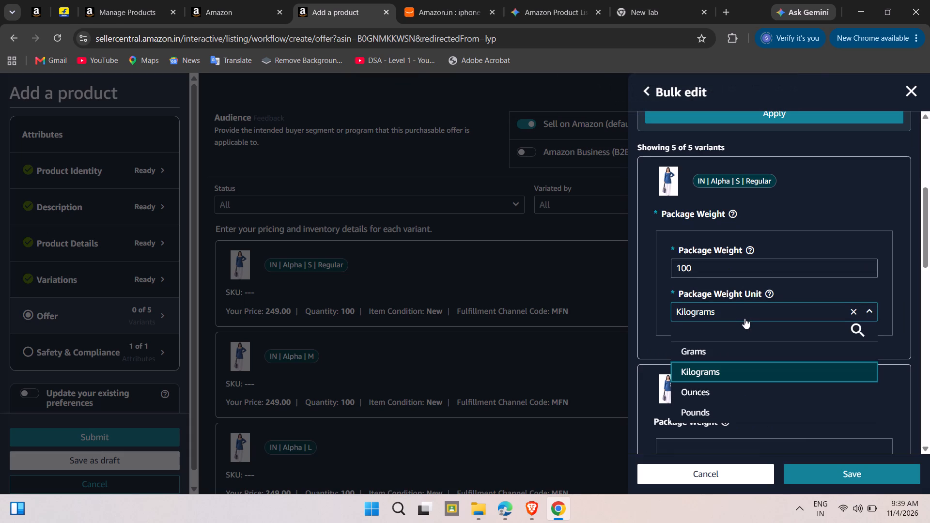
click(715, 355)
Set the bulk Package Weight to 100 grams, apply it to all variants and save.
scroll(725, 304, up, 1)
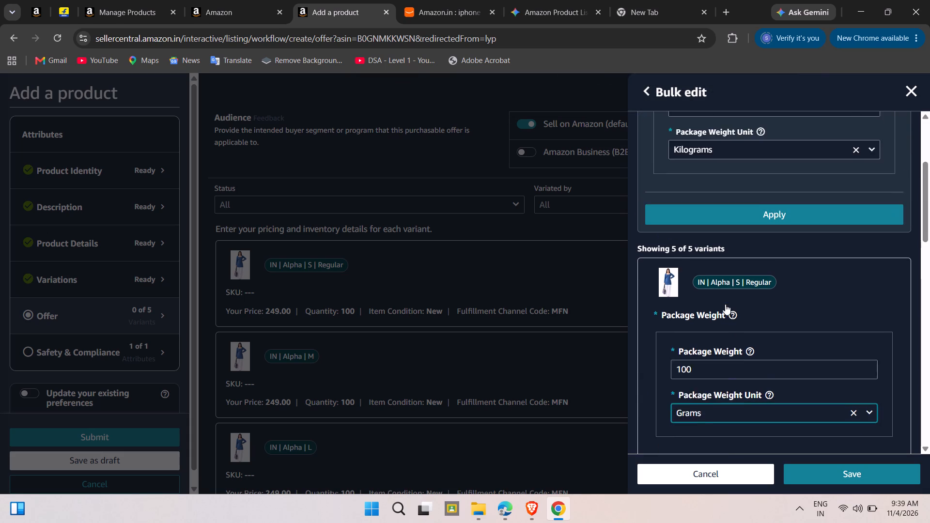
scroll(725, 304, up, 1)
scroll(737, 225, up, 1)
triple_click(717, 227)
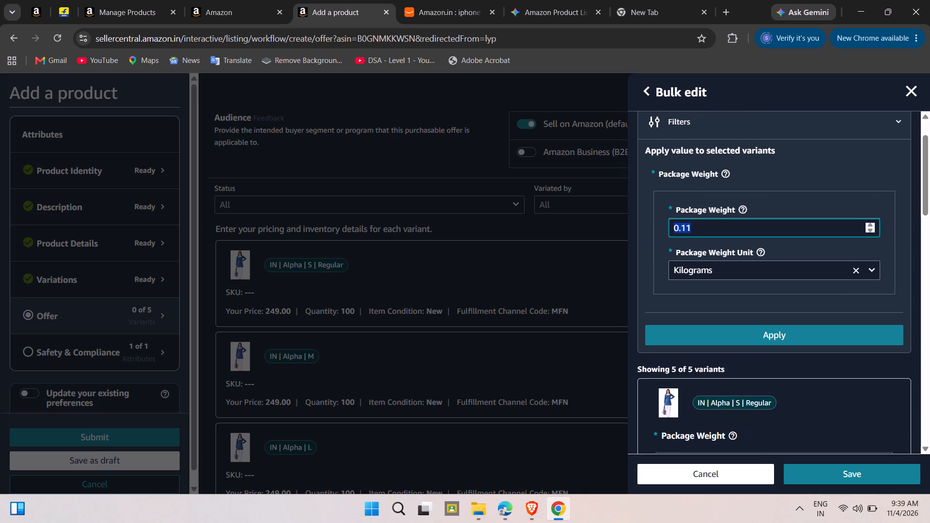
key(BackSpace)
text(100)
click(709, 270)
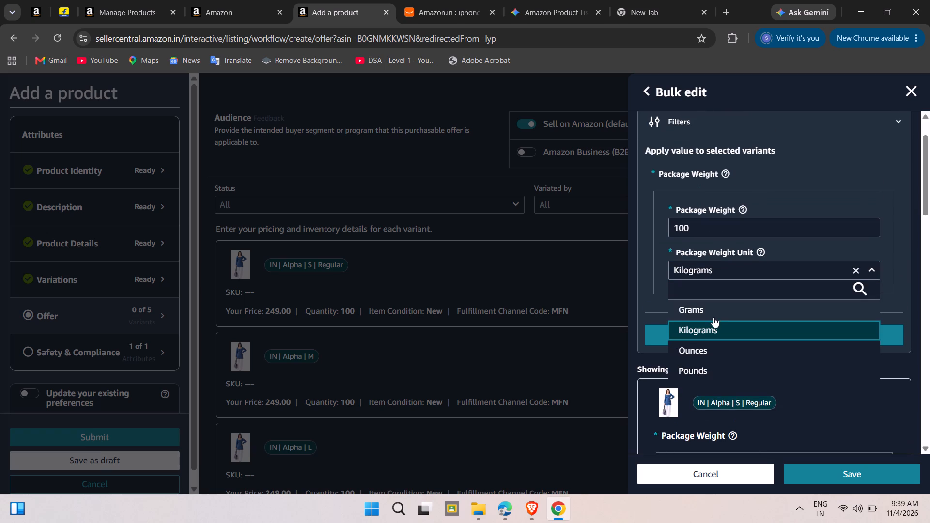
click(713, 317)
click(750, 339)
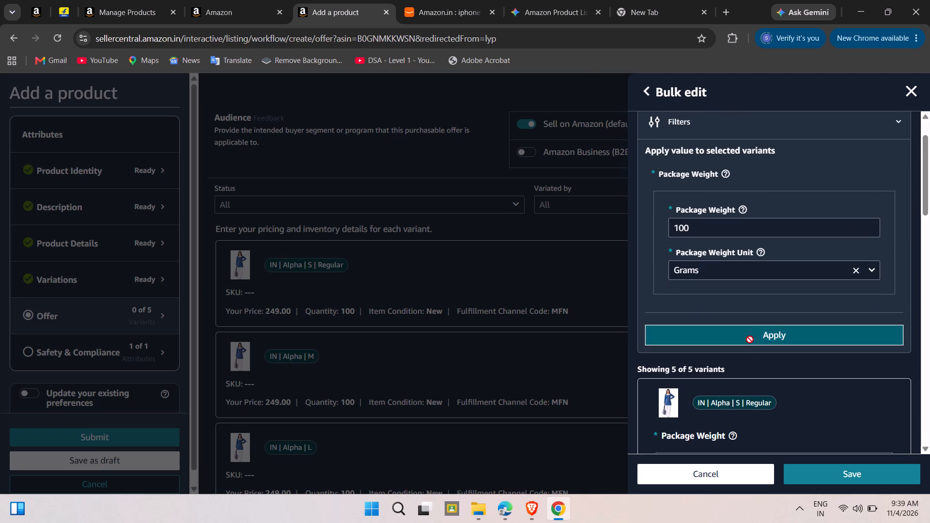
click(848, 470)
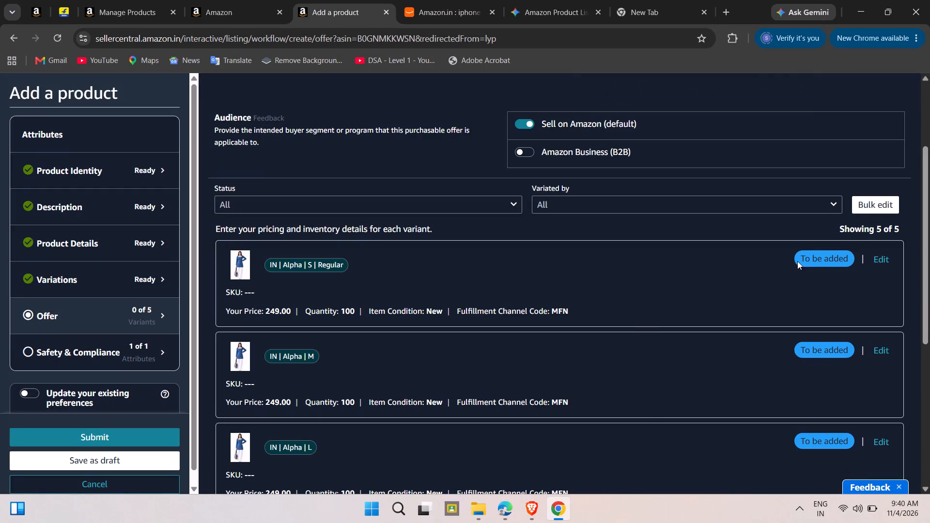
Open the bulk SKU editor and start the S Regular variant's SKU with Y.
click(875, 206)
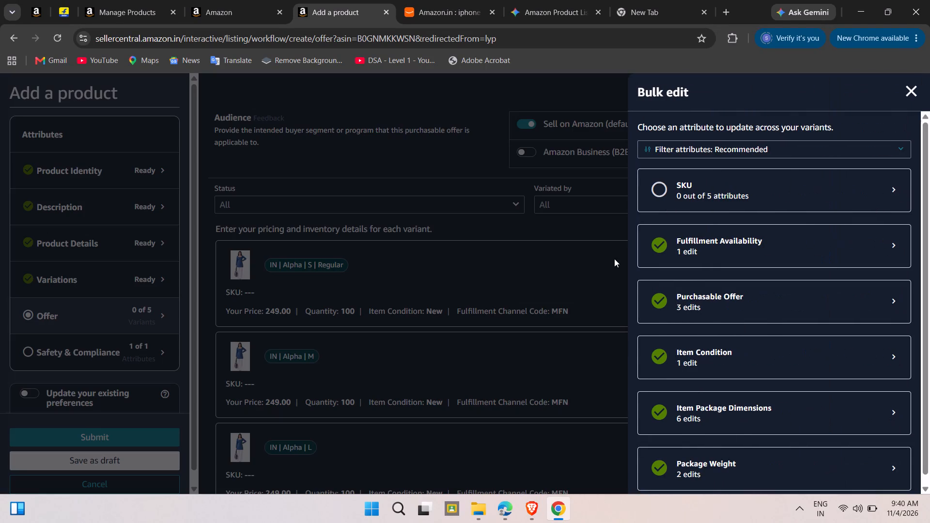
scroll(694, 222, down, 2)
scroll(700, 206, up, 1)
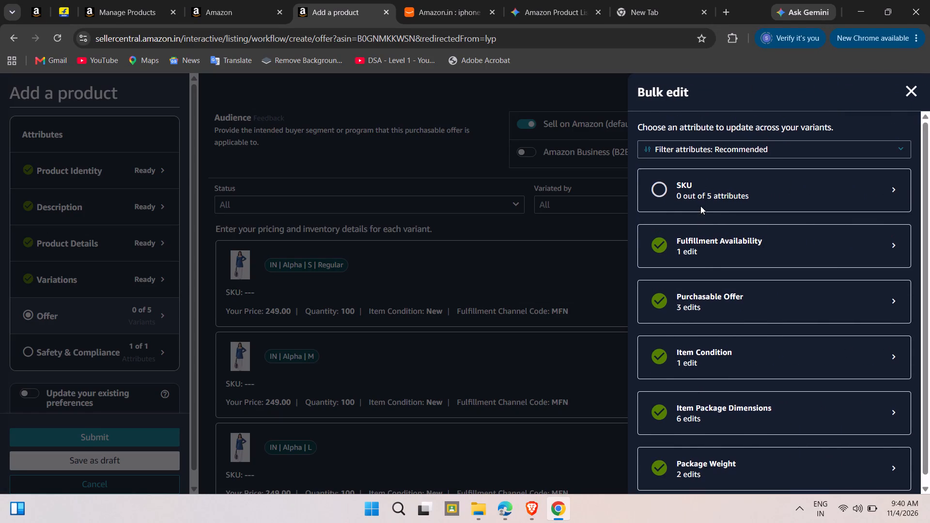
click(700, 197)
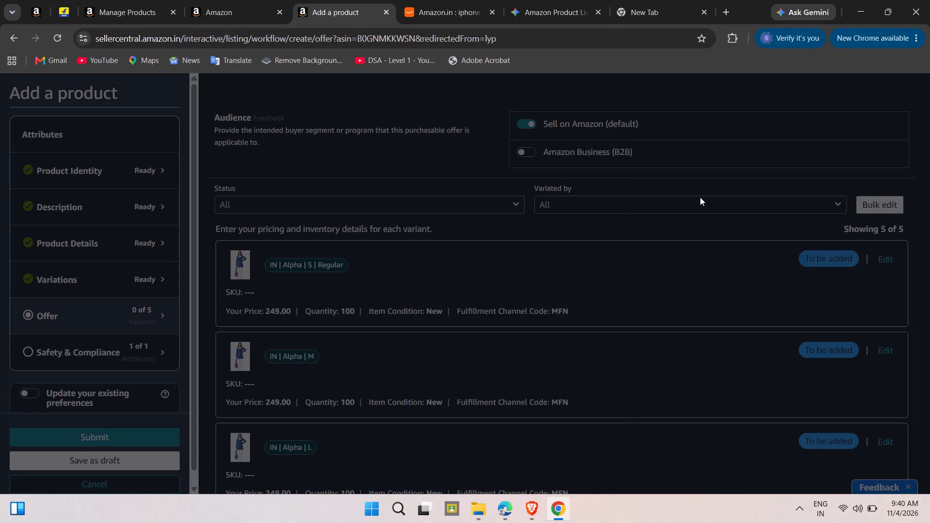
click(712, 373)
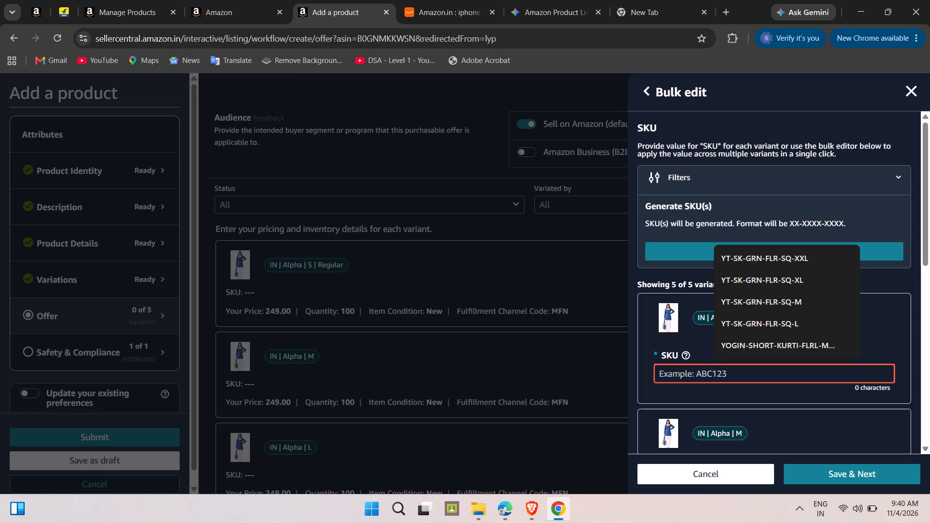
key(shift+y)
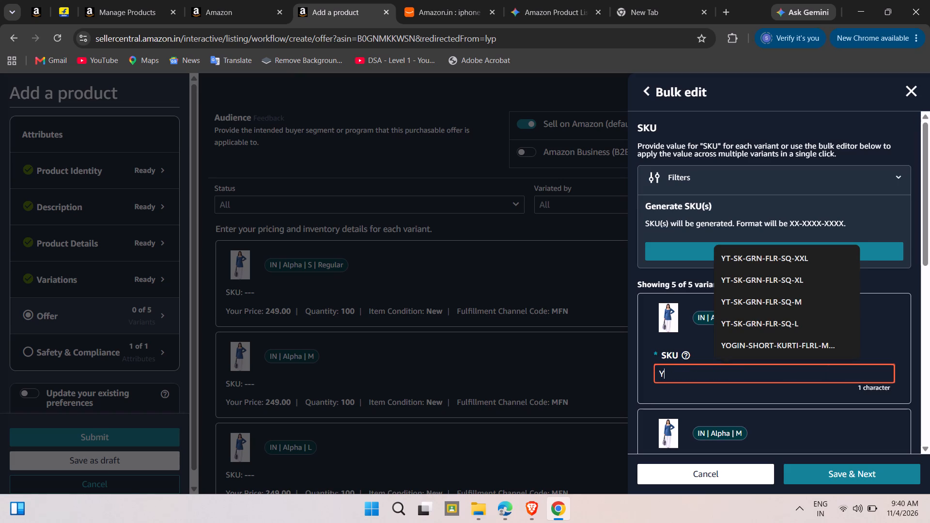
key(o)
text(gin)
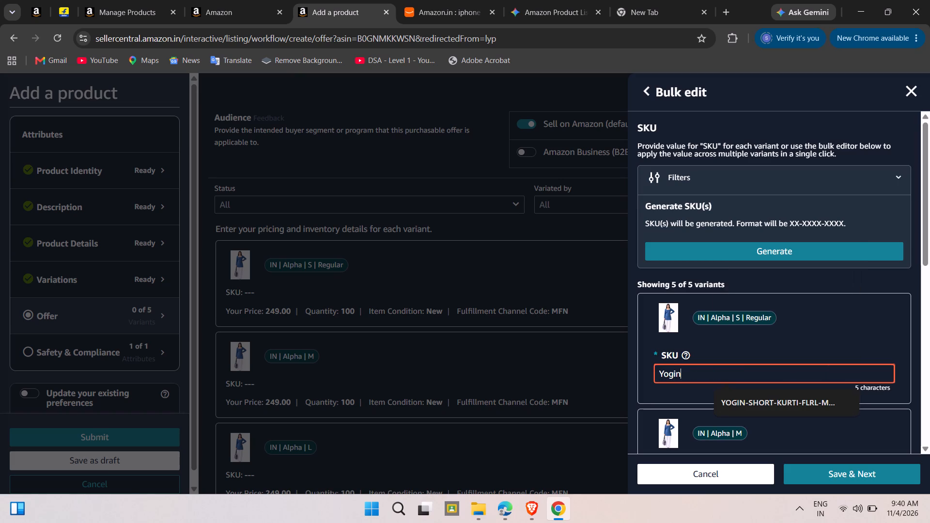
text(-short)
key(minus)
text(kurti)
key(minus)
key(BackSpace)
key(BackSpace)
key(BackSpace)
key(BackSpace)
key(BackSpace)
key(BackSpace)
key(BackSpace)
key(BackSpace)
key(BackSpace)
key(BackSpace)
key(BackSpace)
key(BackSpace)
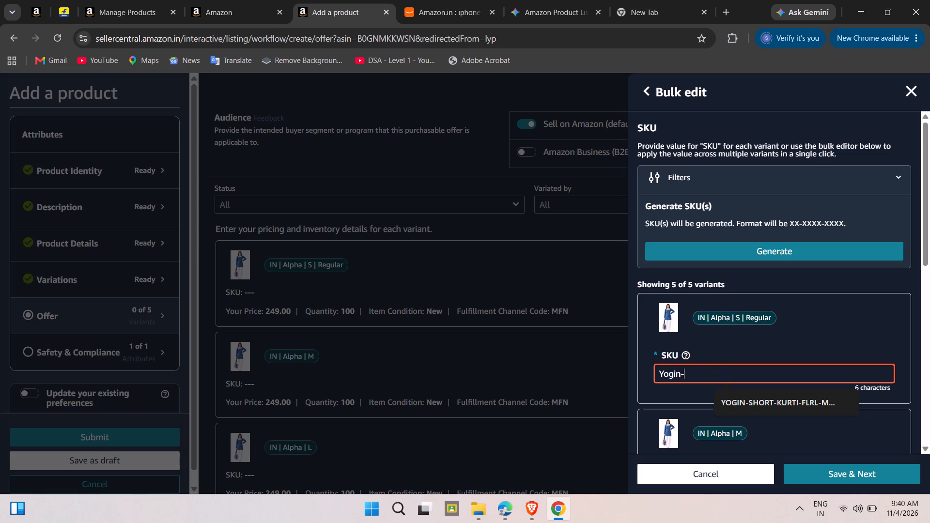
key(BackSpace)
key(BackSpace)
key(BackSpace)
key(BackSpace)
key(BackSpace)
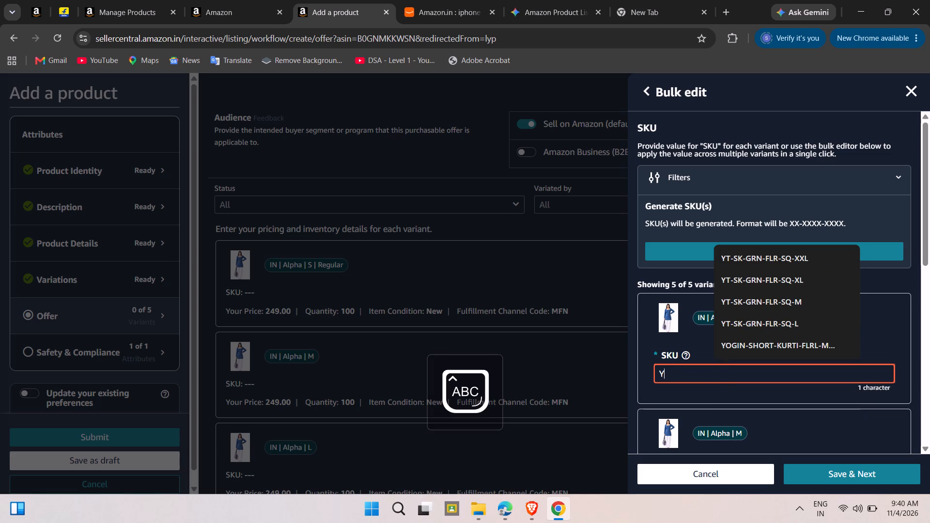
Complete the S Regular variant's SKU as YOGIN-SK-BLUE-S.
text(OGIN)
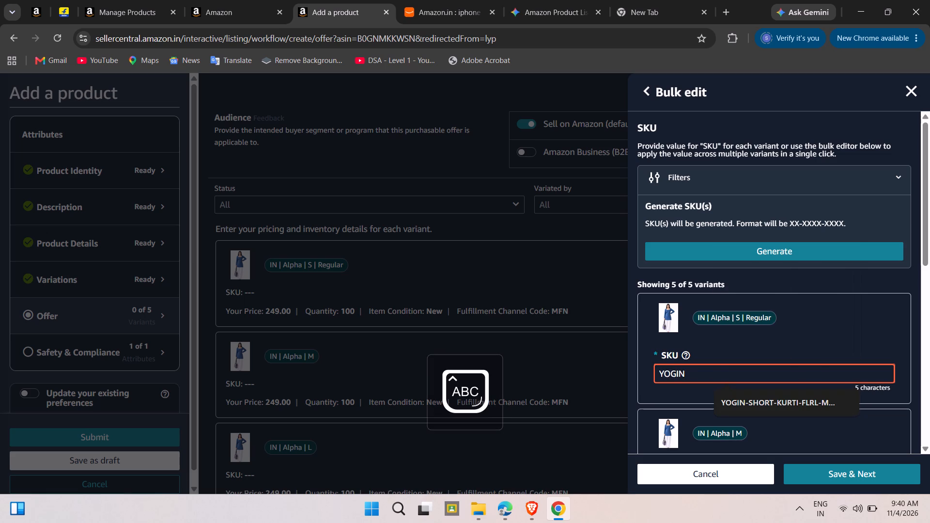
text(-SK)
key(minus)
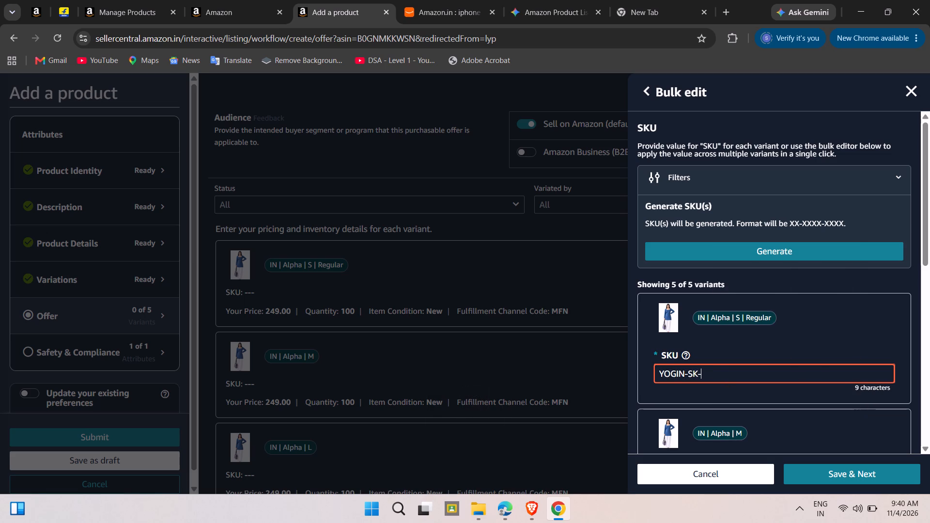
text(BLUE)
key(minus)
key(s)
Copy the S Regular SKU into the M variant and change its ending to make YOGIN-SK-BLUE-M.
key(ctrl+a)
key(ctrl+c)
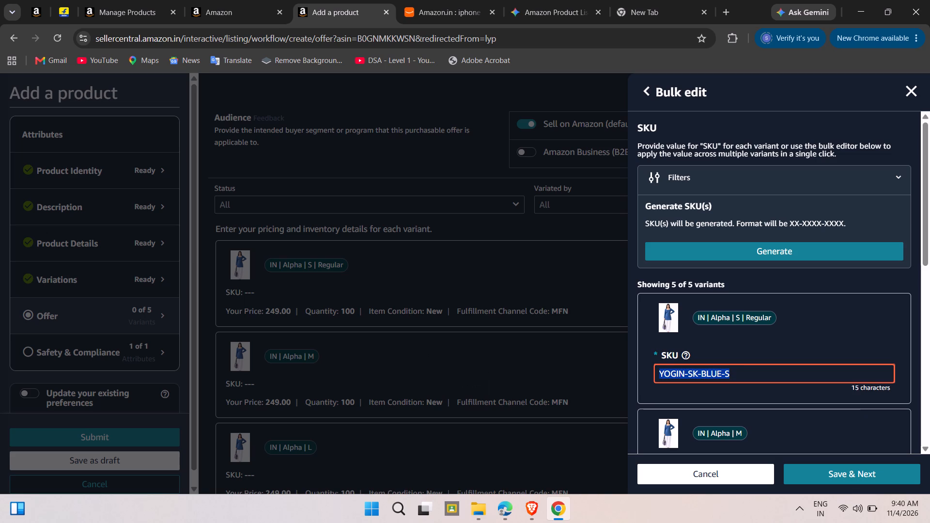
scroll(738, 421, down, 2)
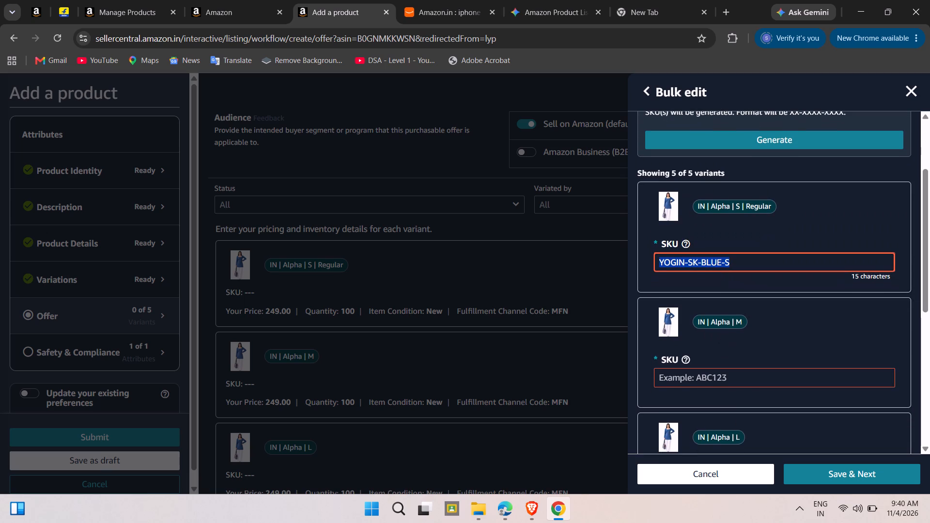
click(719, 376)
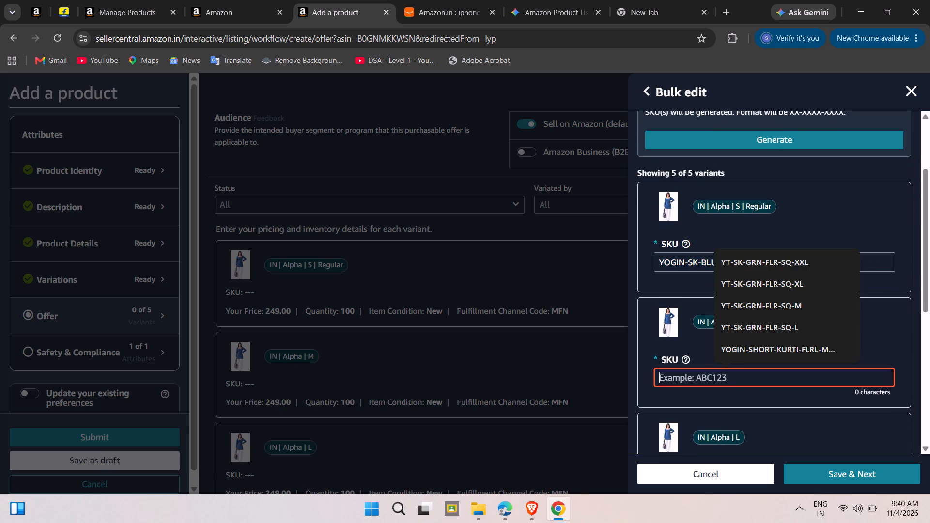
key(ctrl+v)
key(BackSpace)
key(m)
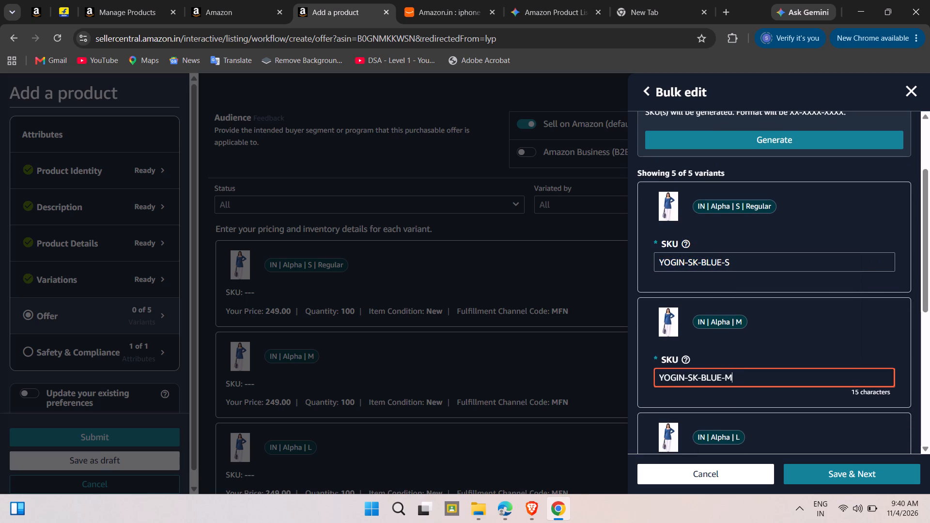
Reuse the copied SKU for the L variant, changing its ending to make YOGIN-SK-BLUE-L.
scroll(748, 362, down, 2)
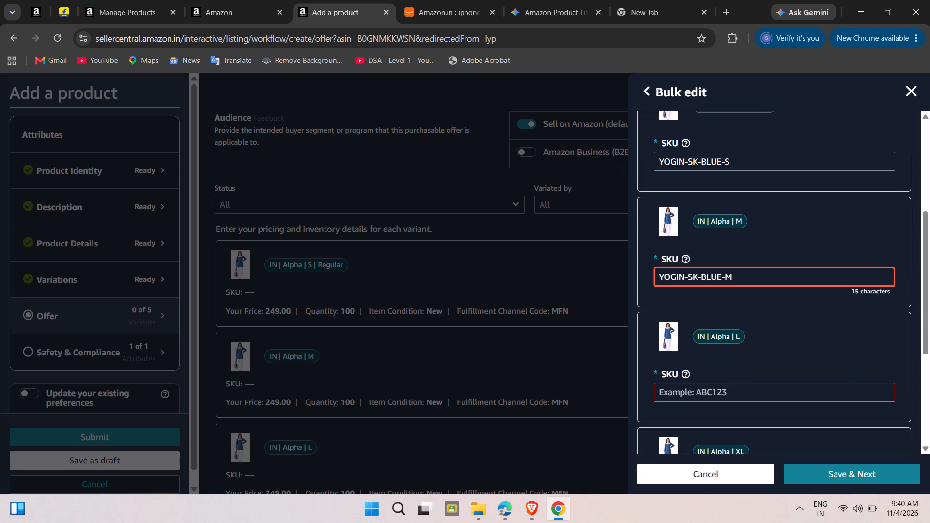
click(727, 395)
key(ctrl+v)
key(BackSpace)
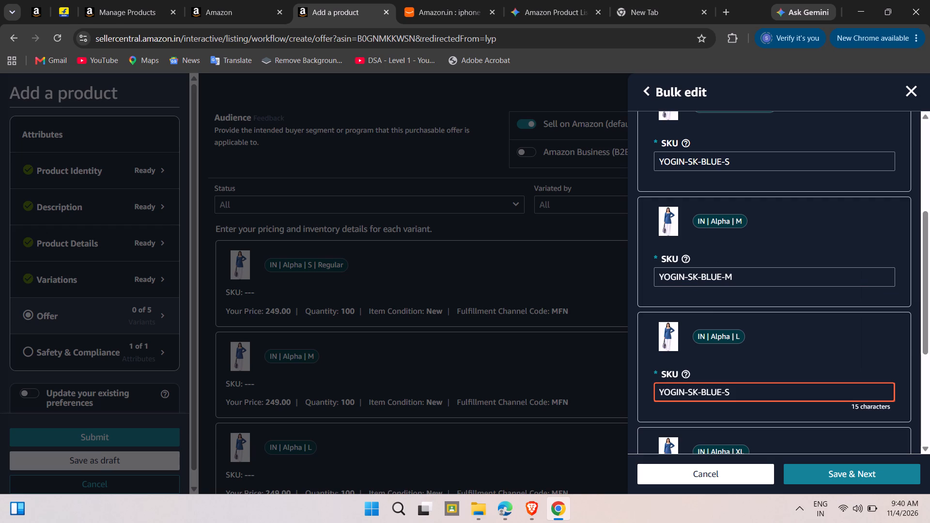
key(l)
Reuse the copied SKU for the XL variant, changing its ending to make YOGIN-SK-BLUE-XL.
scroll(759, 391, down, 2)
click(723, 360)
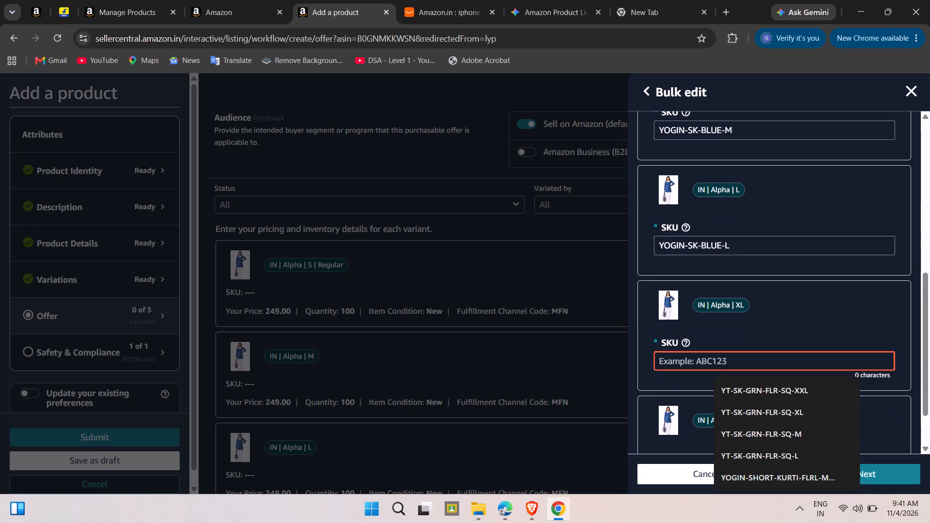
key(ctrl+v)
key(BackSpace)
text(XL)
Set the 2XL variant's SKU to YOGIN-SK-BLUE-2XL from the copied SKU, and save all the SKUs.
scroll(746, 373, down, 2)
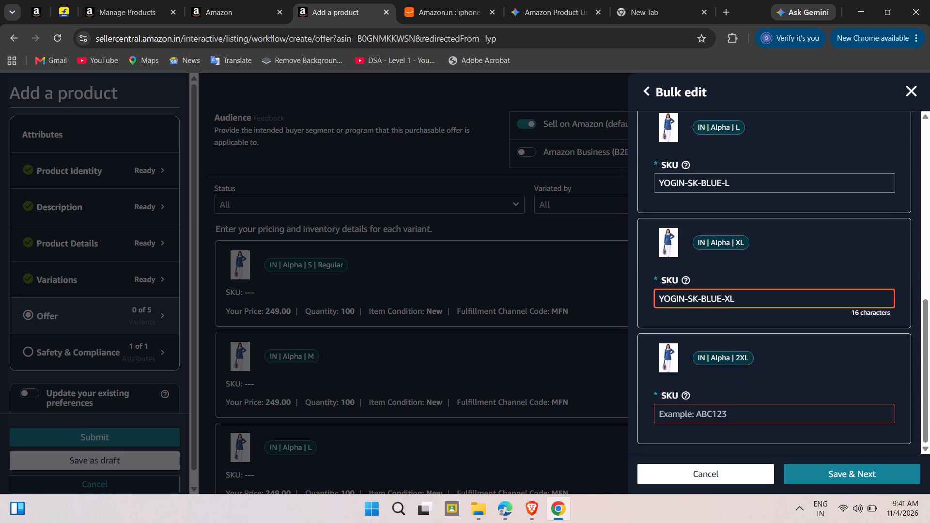
click(716, 420)
key(ctrl+v)
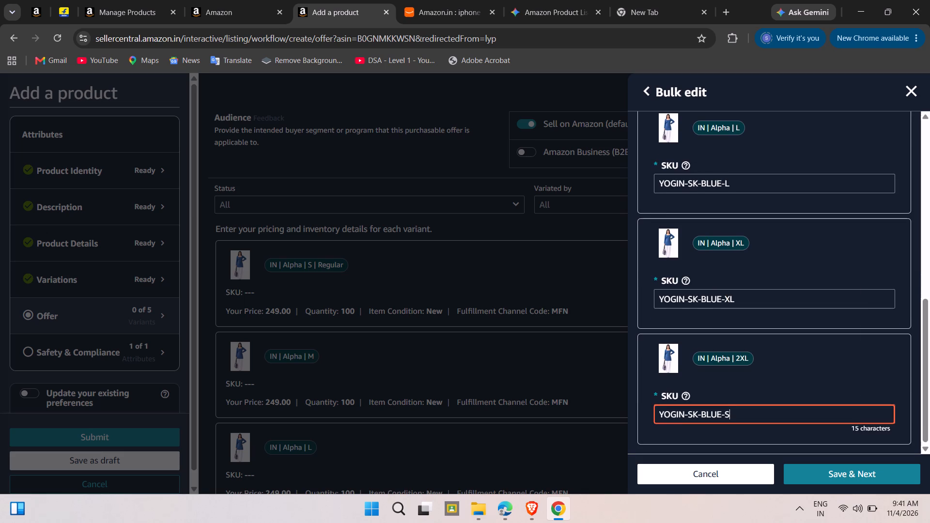
key(BackSpace)
text(2XL)
click(830, 377)
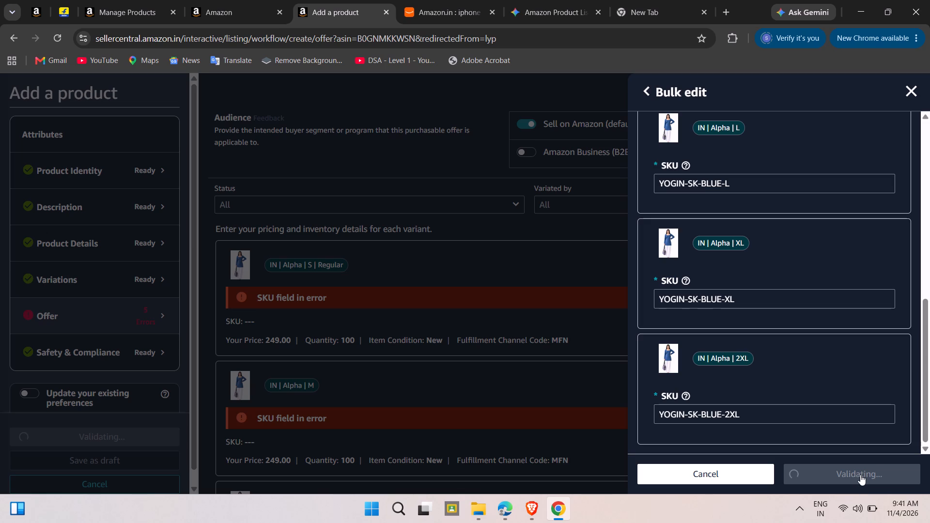
click(860, 475)
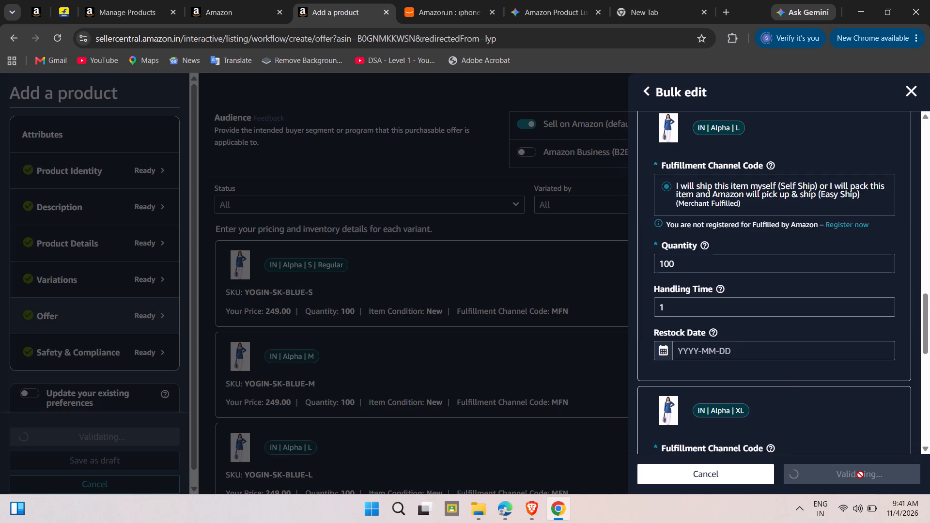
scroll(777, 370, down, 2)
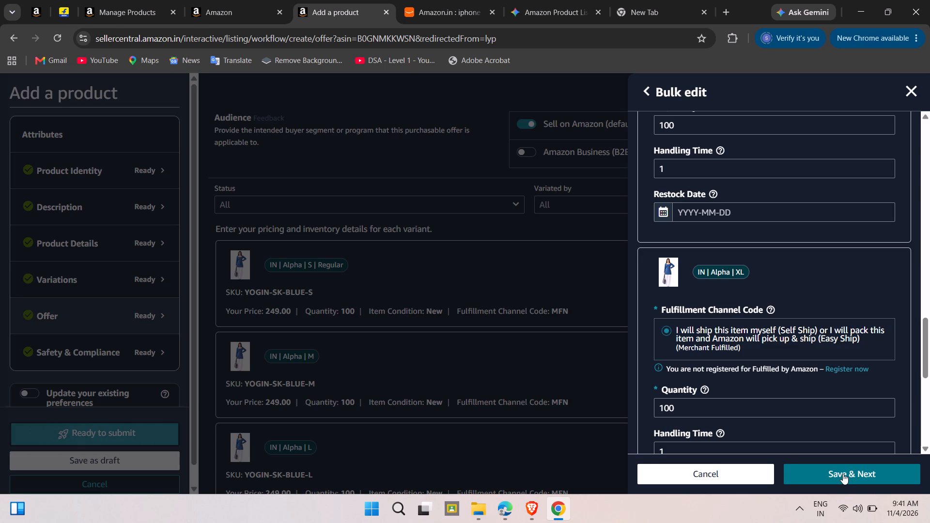
Save the bulk-edited fulfillment details for the variants and close the bulk editor.
click(843, 474)
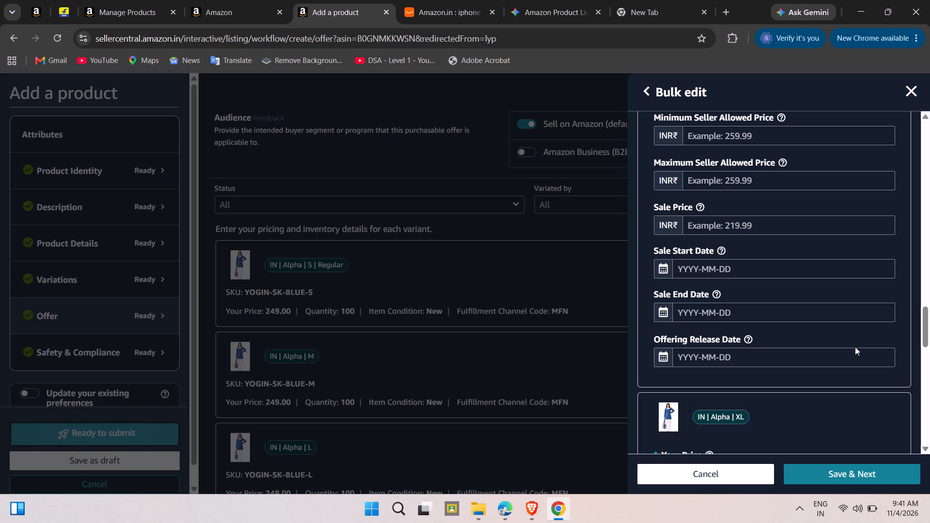
click(912, 89)
Continue from the offer section to Safety & Compliance and submit the completed short kurti listing.
scroll(439, 350, down, 4)
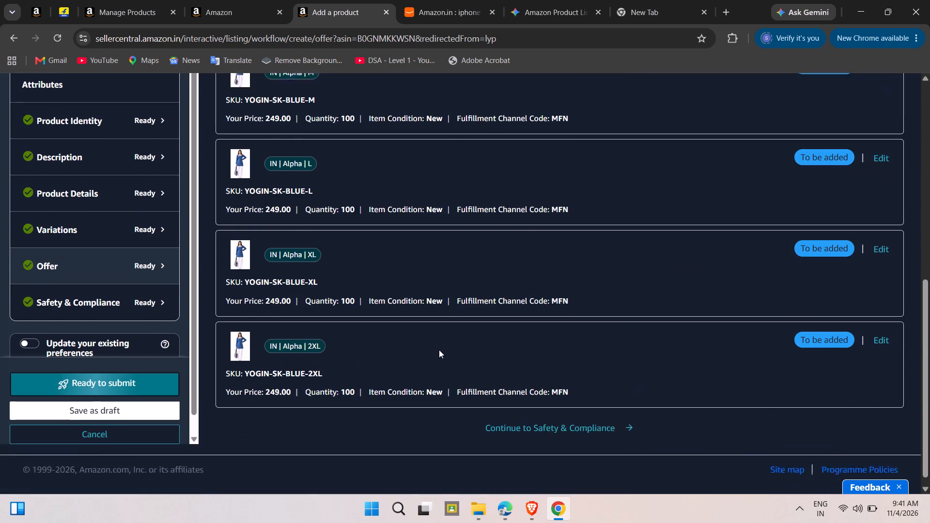
scroll(439, 350, down, 5)
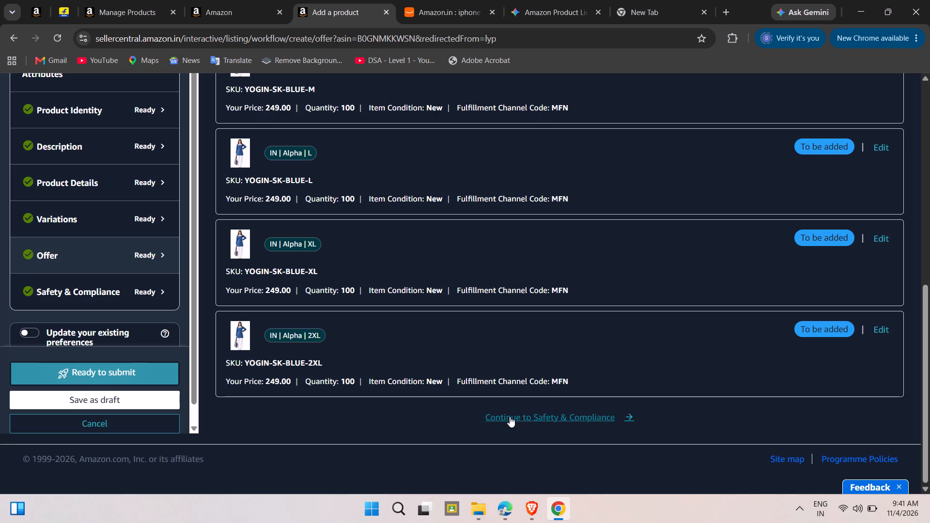
click(514, 420)
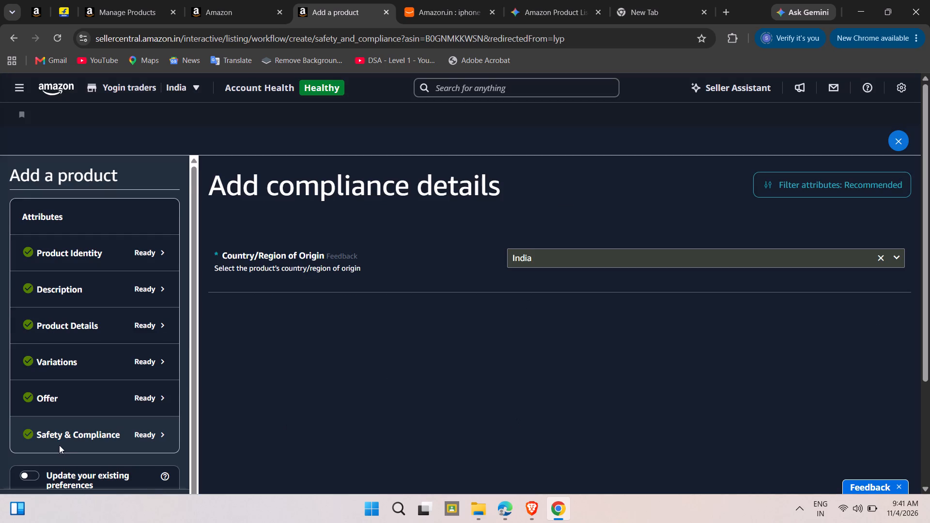
scroll(59, 445, down, 4)
scroll(104, 388, down, 3)
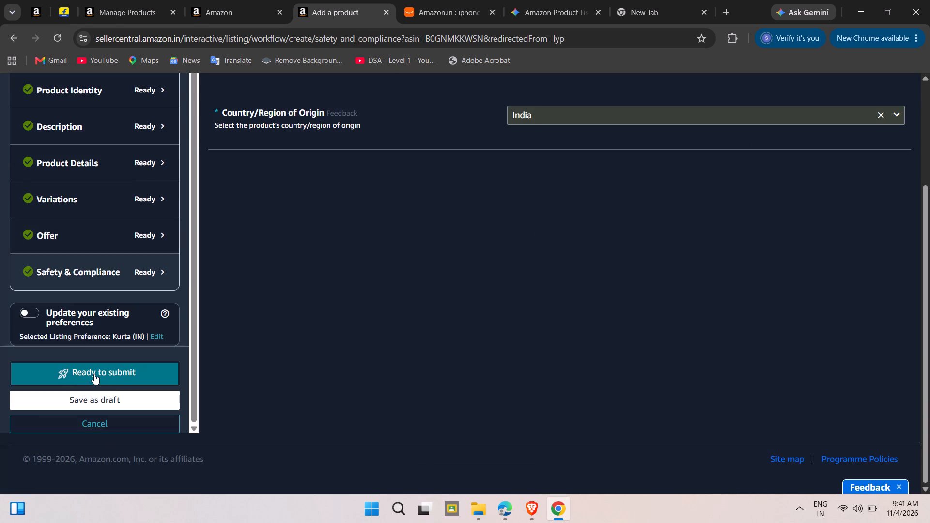
click(94, 374)
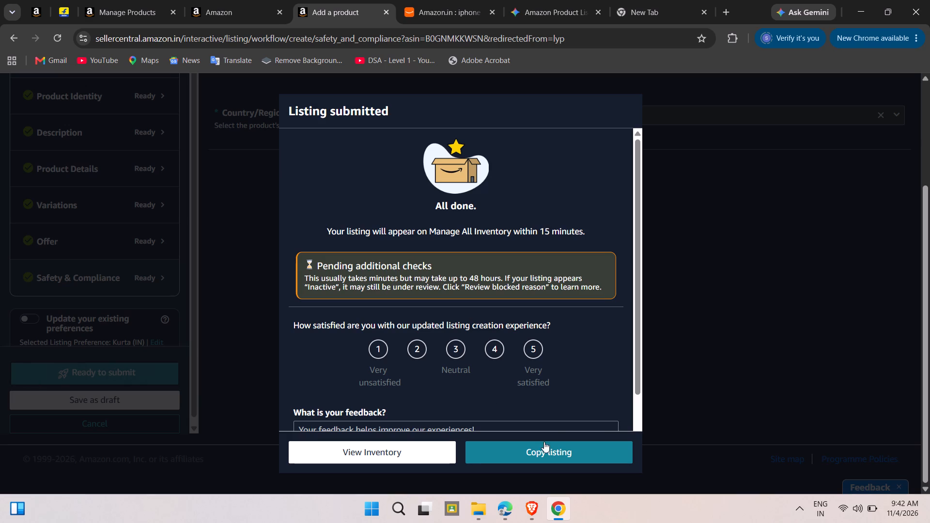
Open the inventory from the listing submission confirmation.
click(764, 398)
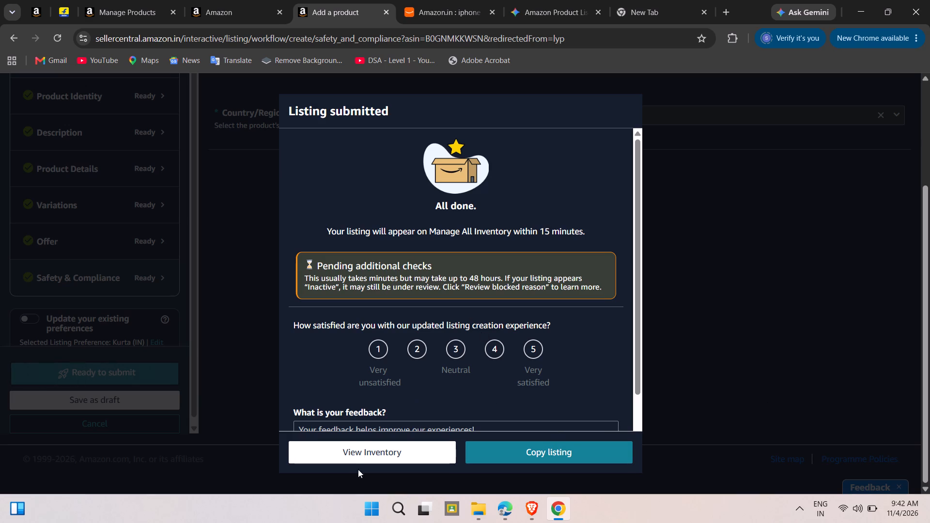
click(362, 458)
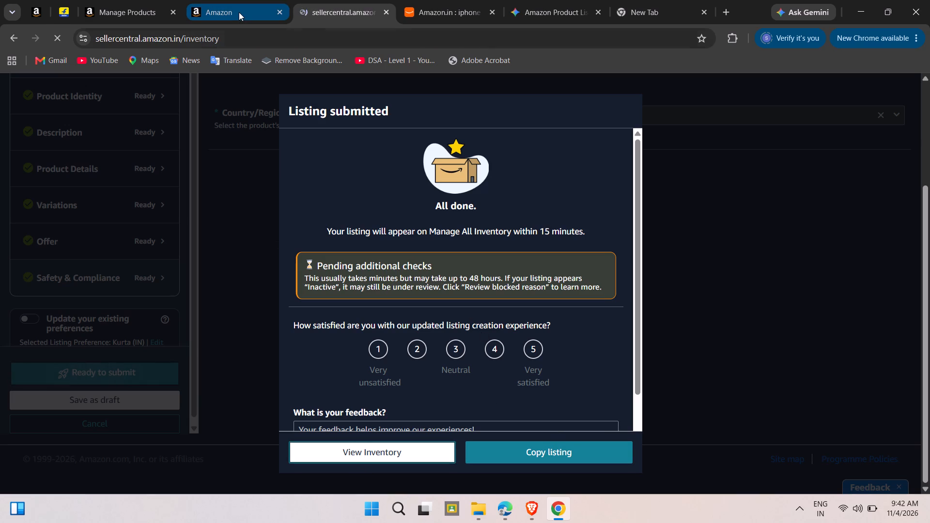
Return to the List Your Products page with the short kurti catalogue search.
click(236, 13)
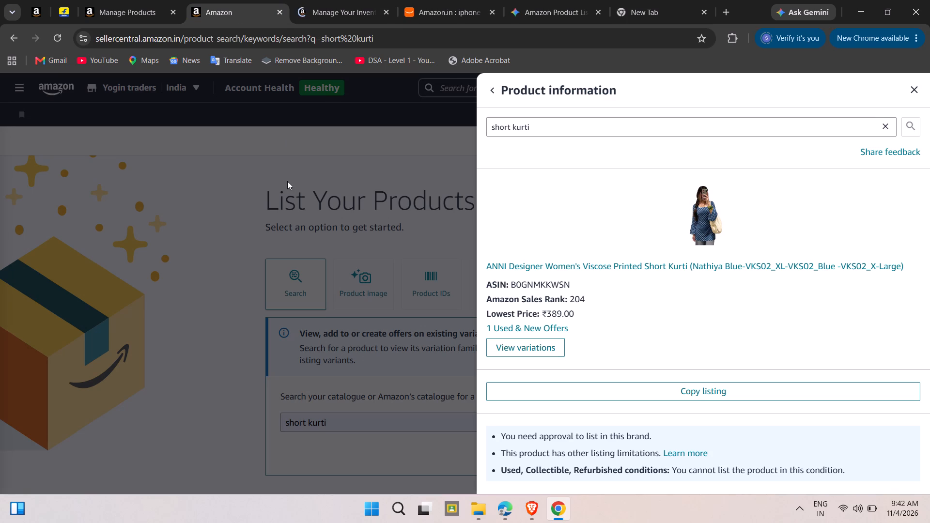
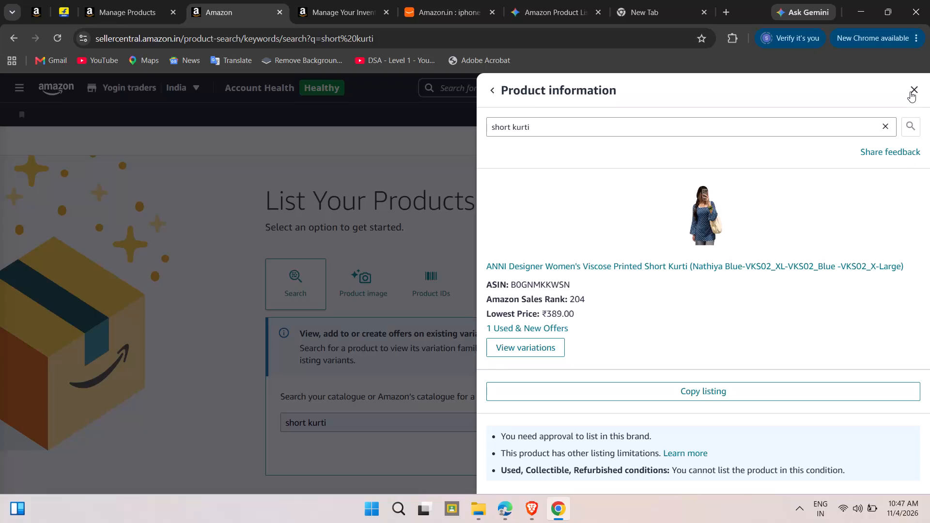
Close the product information for the ANNI Designer short kurti on the List Your Products page.
click(910, 92)
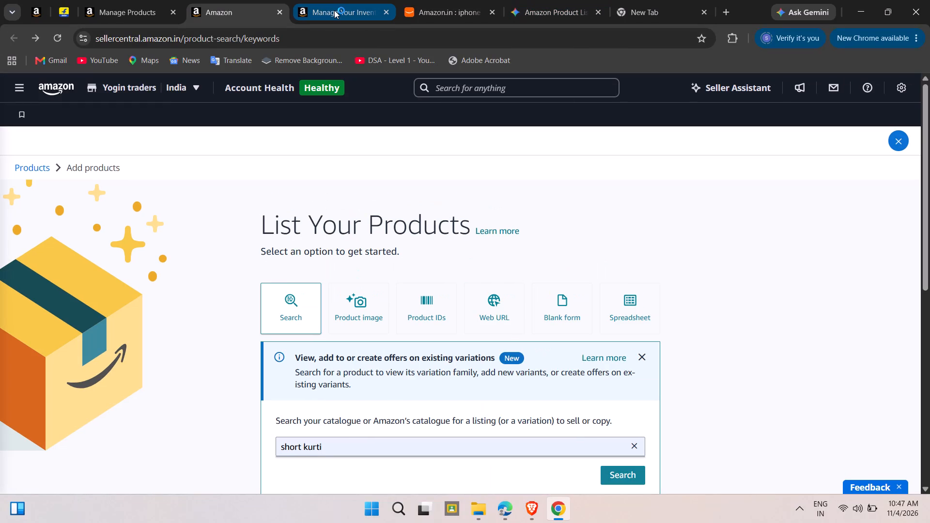
Look over the open inventory page and the Amazon.in iPhone 17 256gb search results, and close the iPhone search page.
click(334, 10)
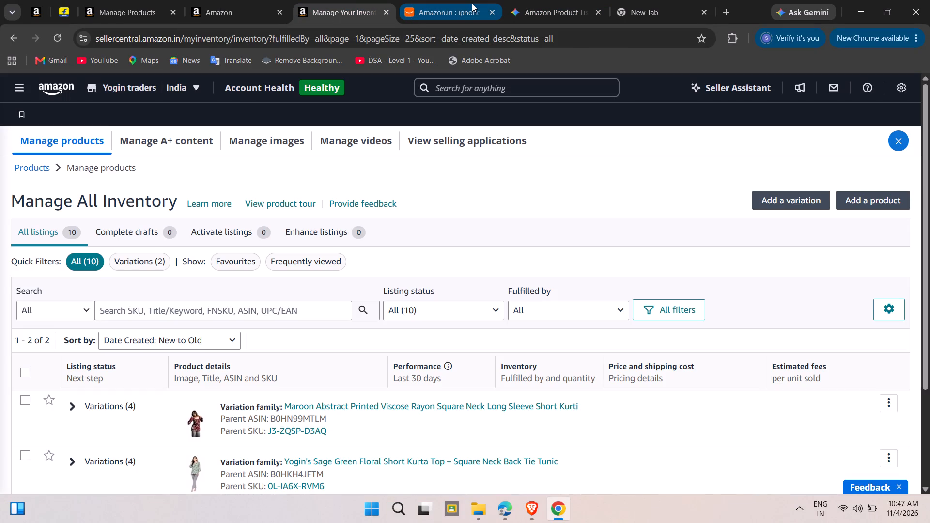
click(472, 3)
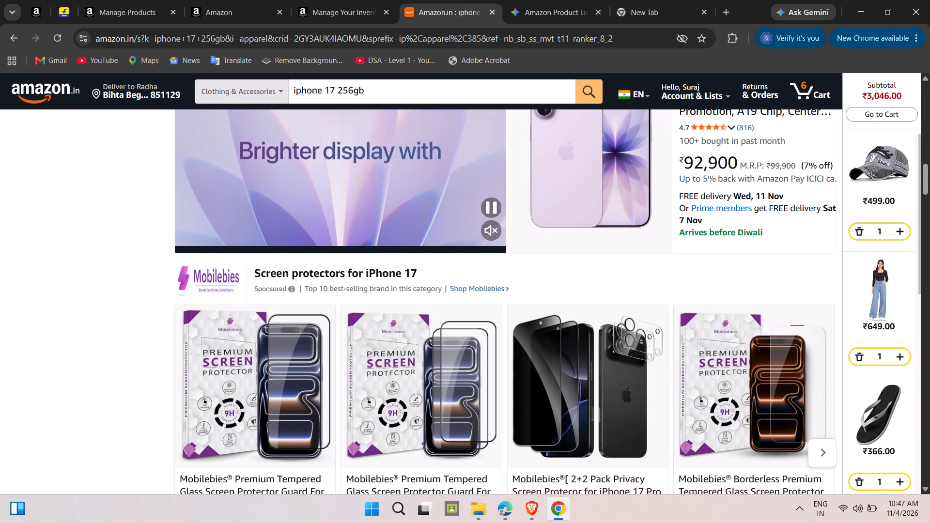
scroll(465, 277, up, 6)
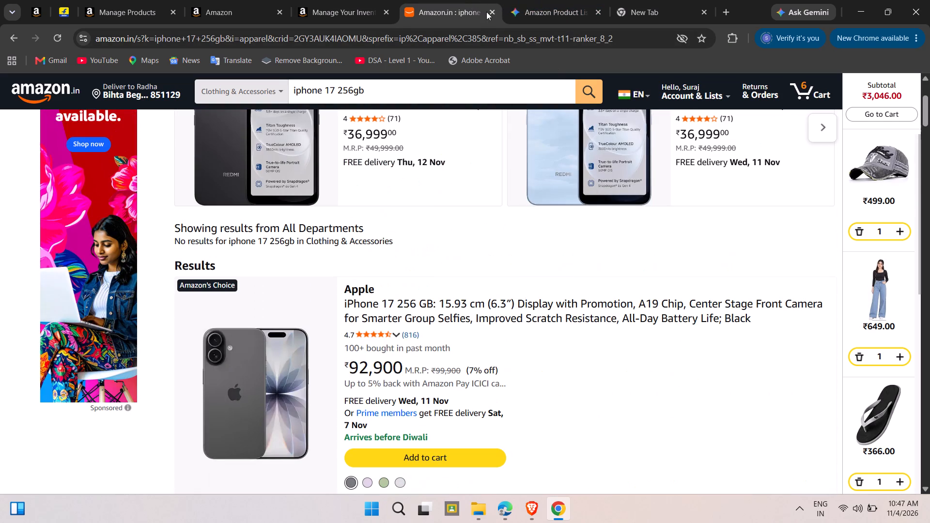
click(492, 14)
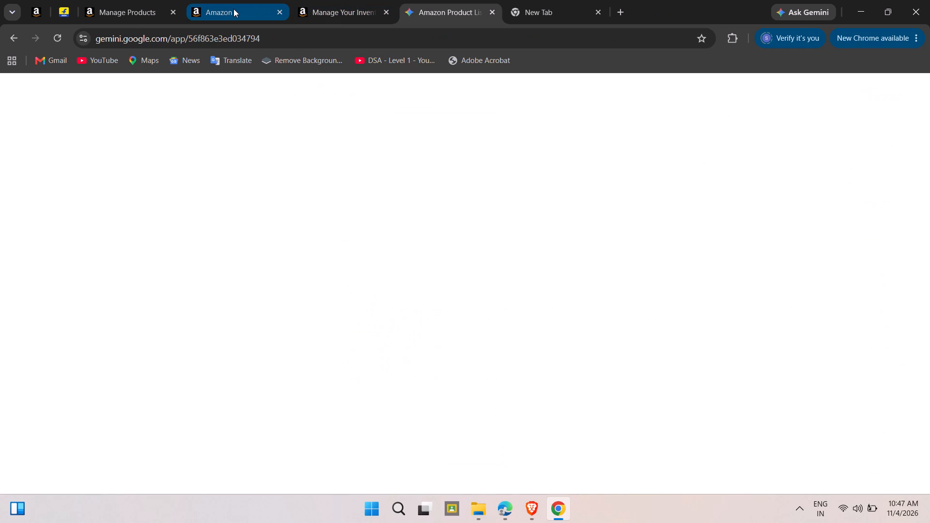
Return to the List Your Products page, reload it to clear the short kurti search, and close the page.
click(233, 9)
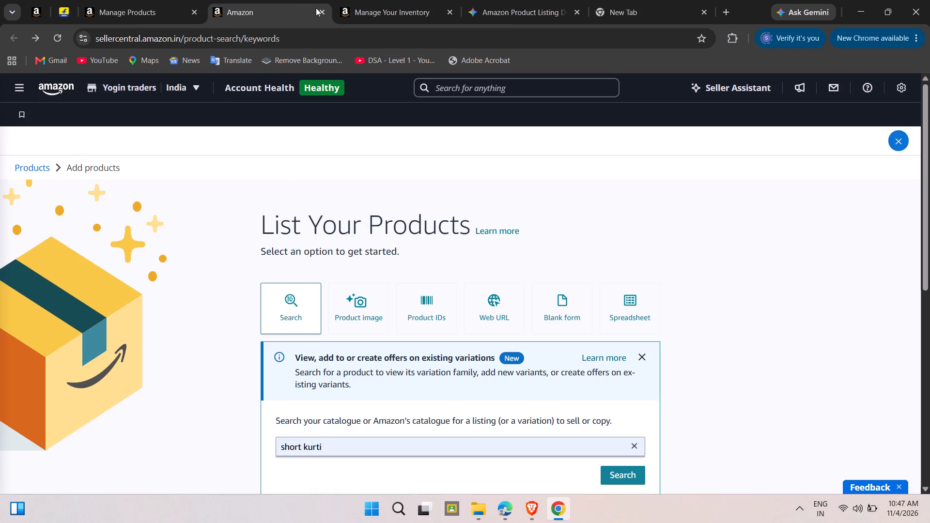
click(56, 34)
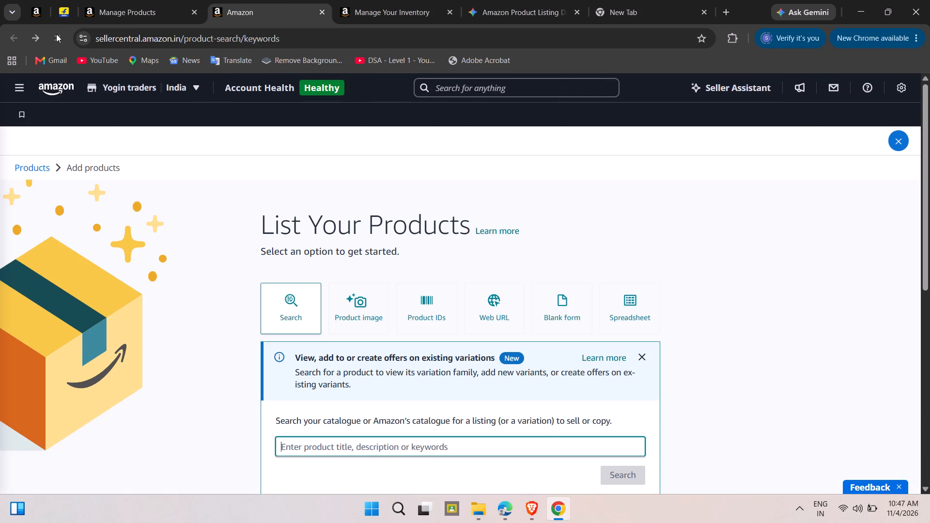
click(320, 13)
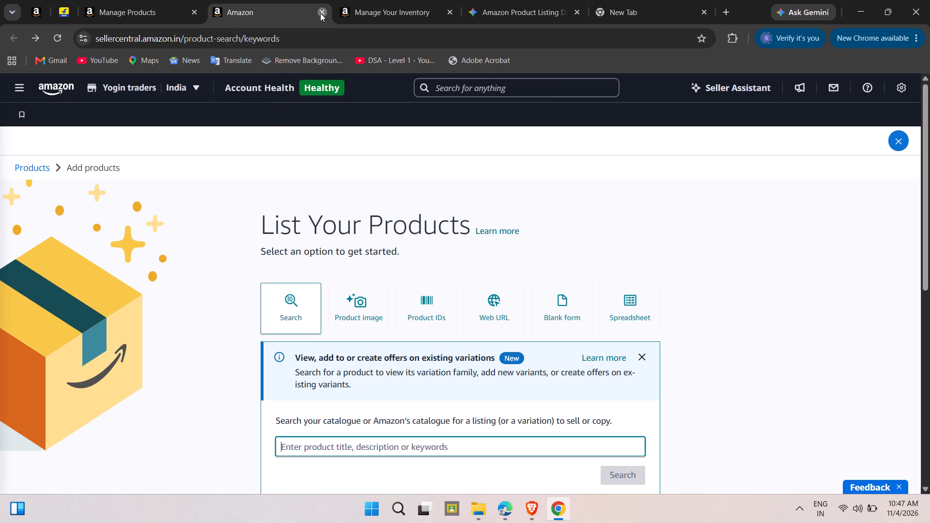
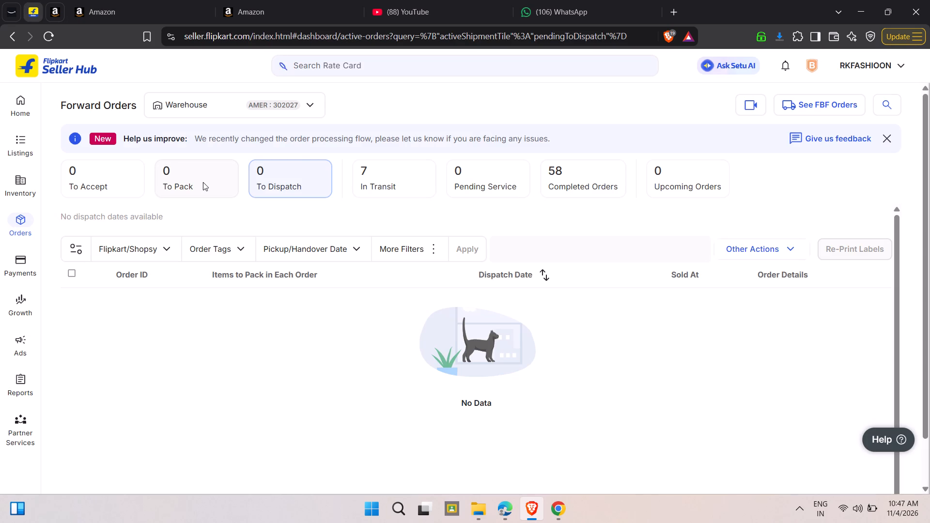
Reload the Flipkart Seller Hub Forward Orders page and examine the orders under To Dispatch.
scroll(203, 182, up, 7)
click(47, 32)
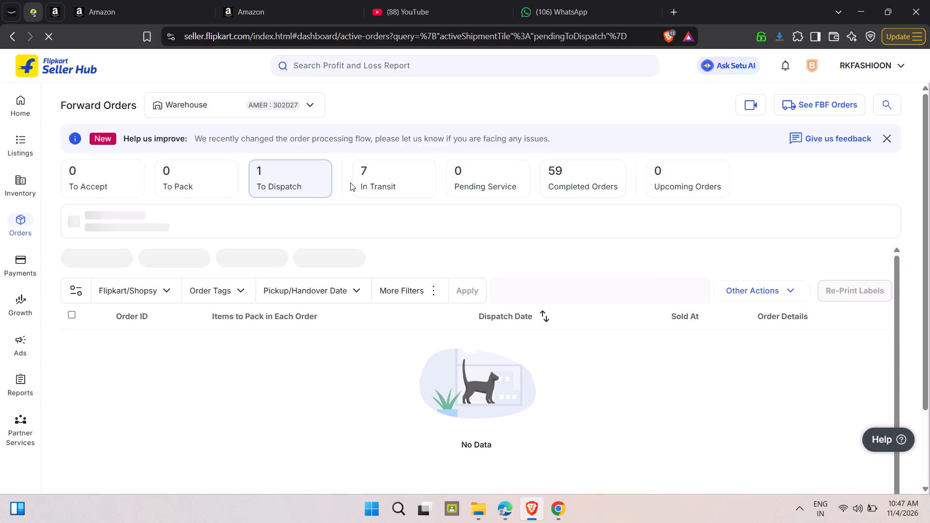
click(287, 176)
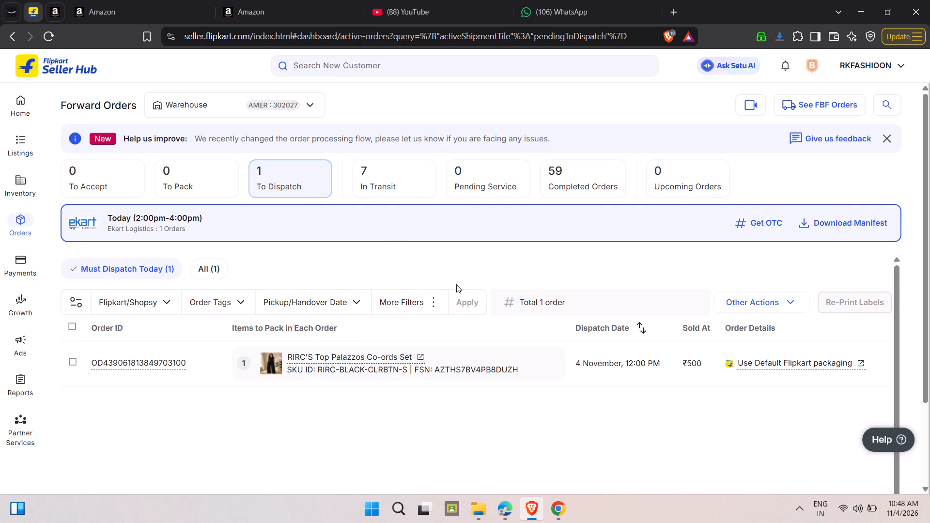
scroll(400, 284, up, 4)
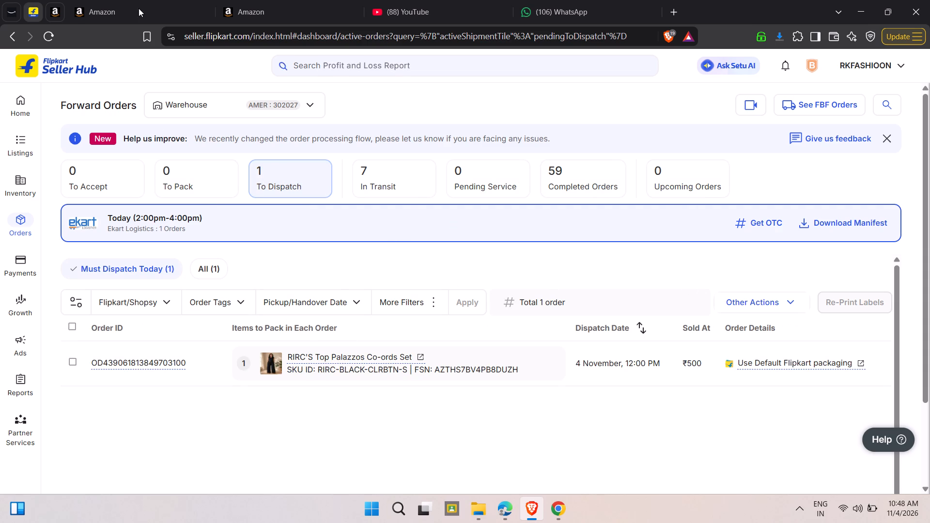
Switch to Amazon's Manage Orders page, reload the Easy Ship orders waiting for pickup, and dismiss the introductory messages.
click(110, 0)
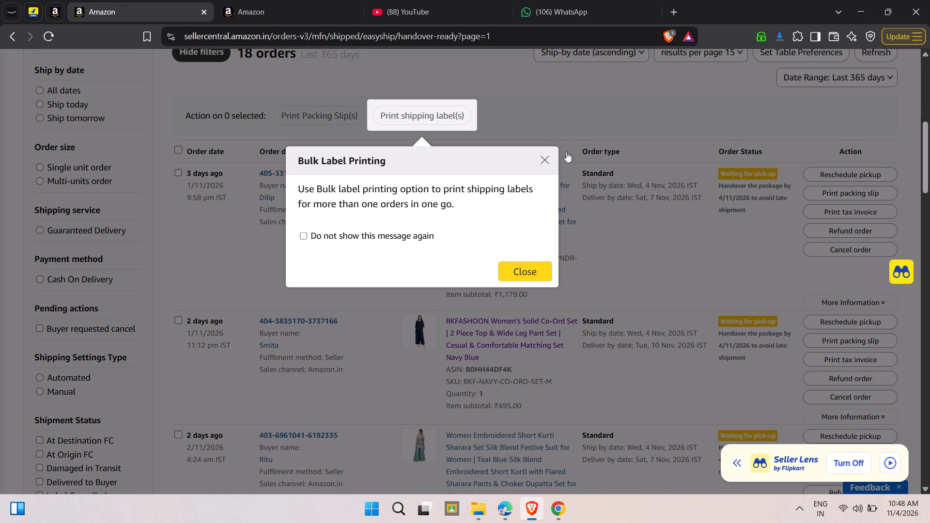
click(547, 164)
scroll(417, 225, up, 6)
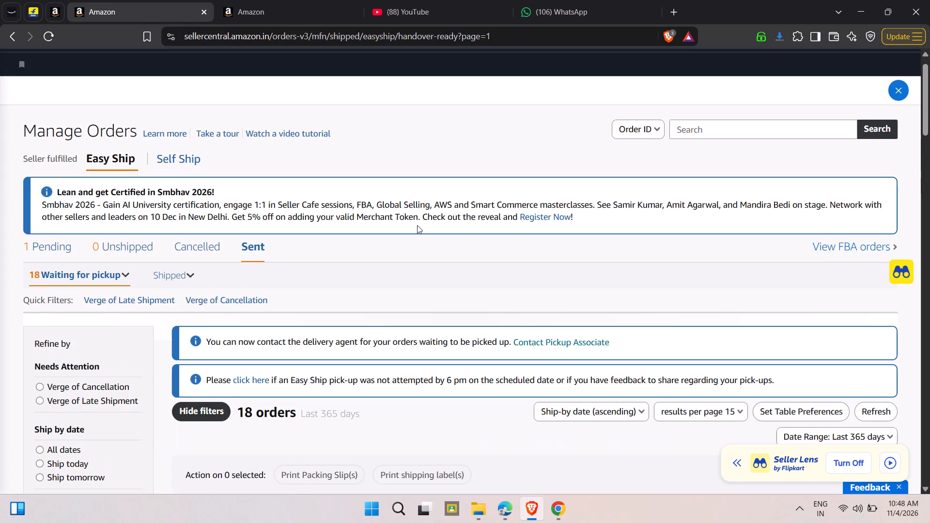
scroll(417, 225, right, 1)
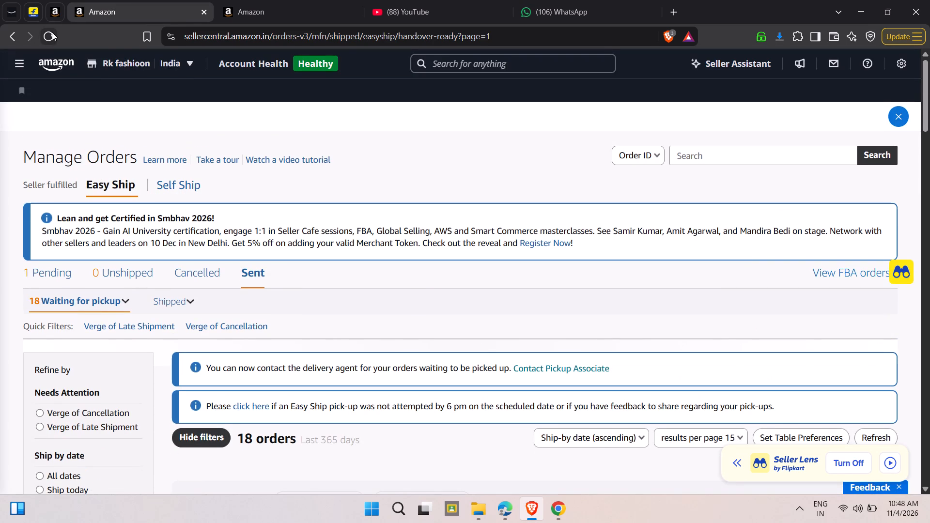
click(52, 32)
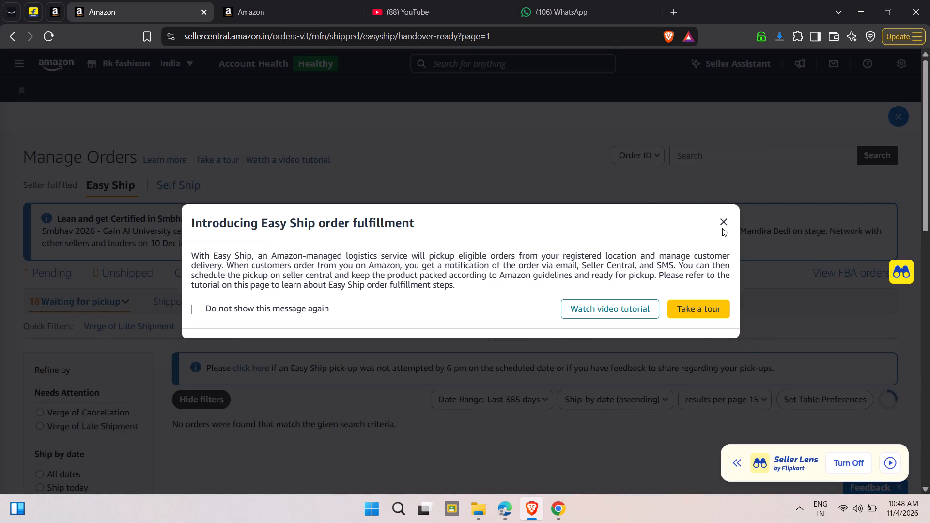
click(722, 228)
Examine the Easy Ship orders waiting for pickup on results pages 1 and 2, dismissing the message that covers the list.
scroll(496, 316, down, 17)
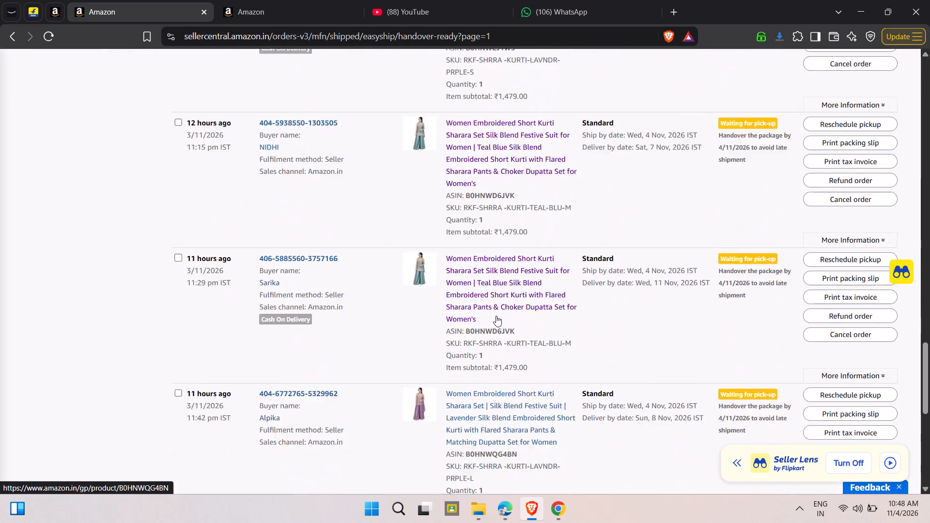
scroll(496, 316, down, 1)
scroll(496, 316, up, 4)
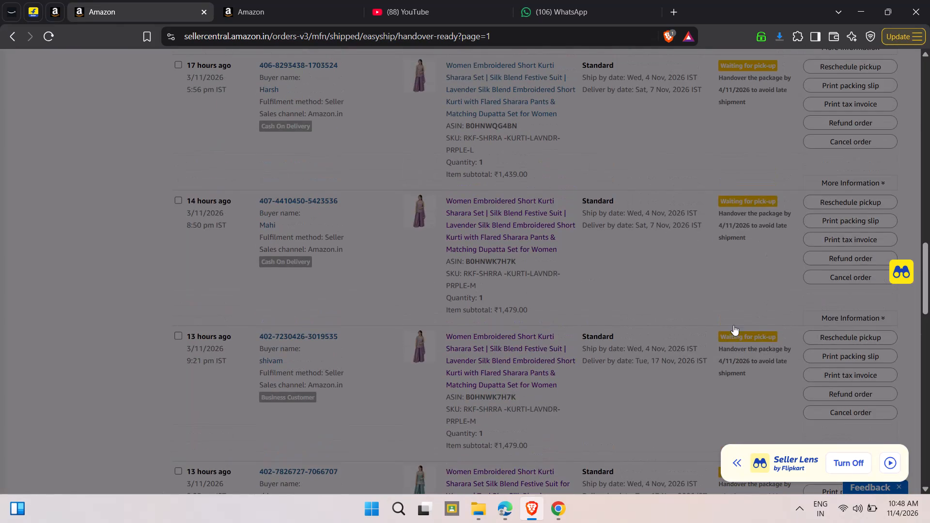
click(684, 301)
scroll(498, 421, down, 7)
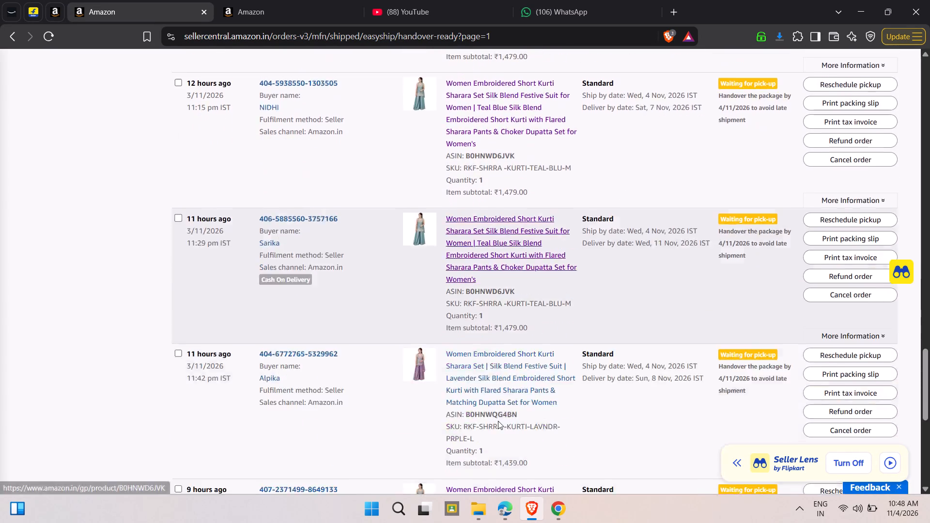
scroll(498, 421, down, 11)
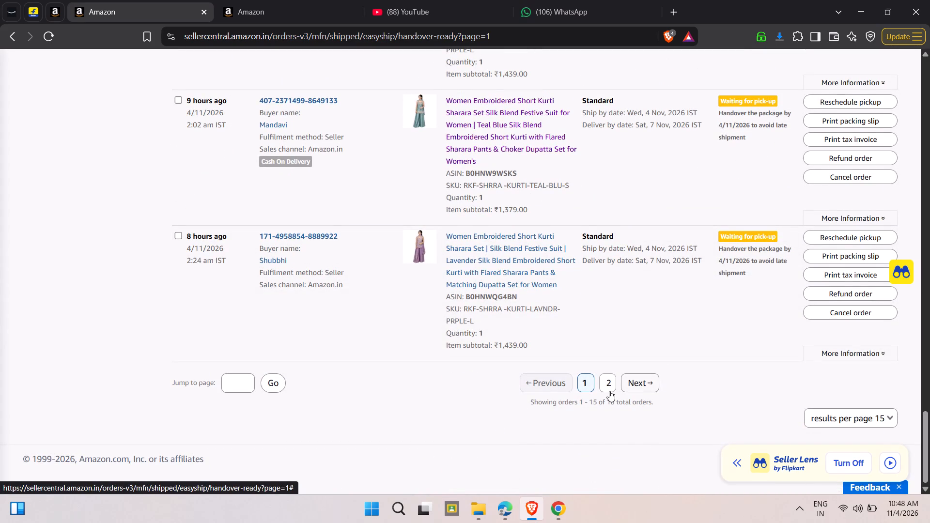
click(609, 391)
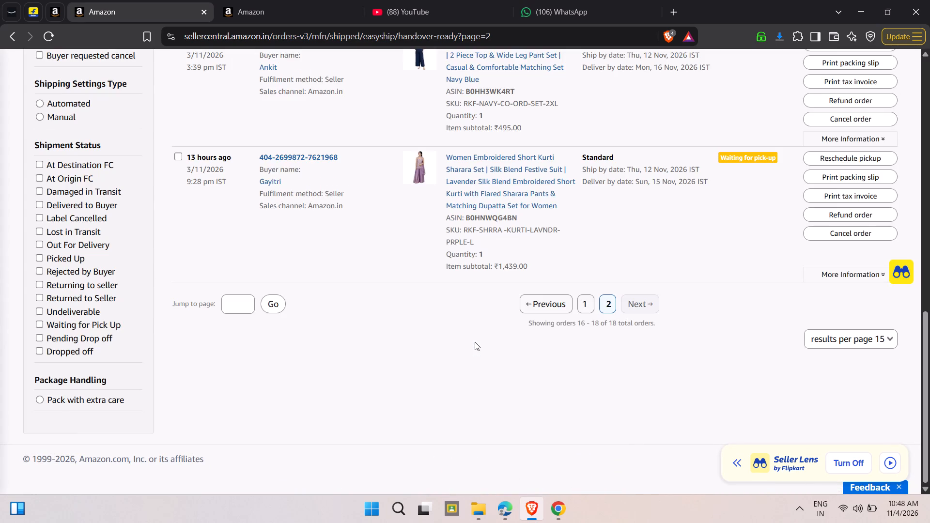
scroll(475, 342, up, 5)
scroll(475, 342, down, 2)
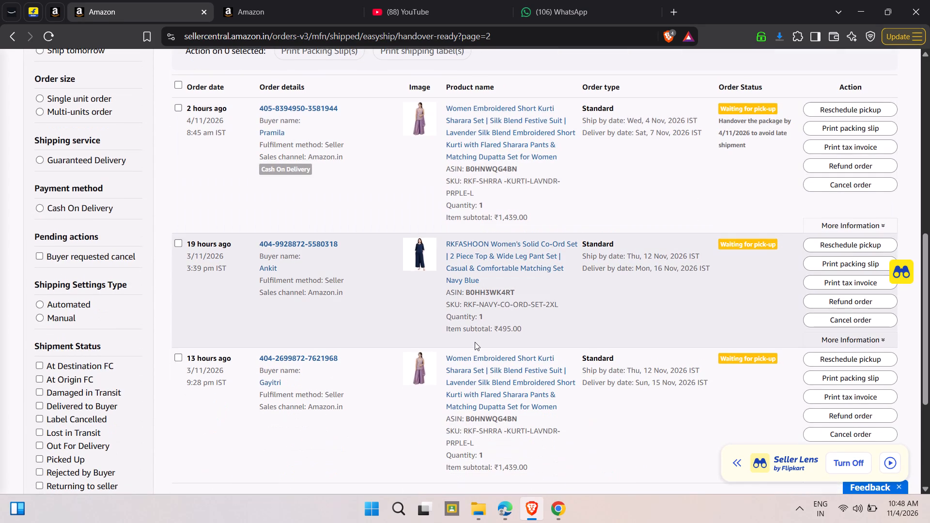
scroll(475, 342, down, 4)
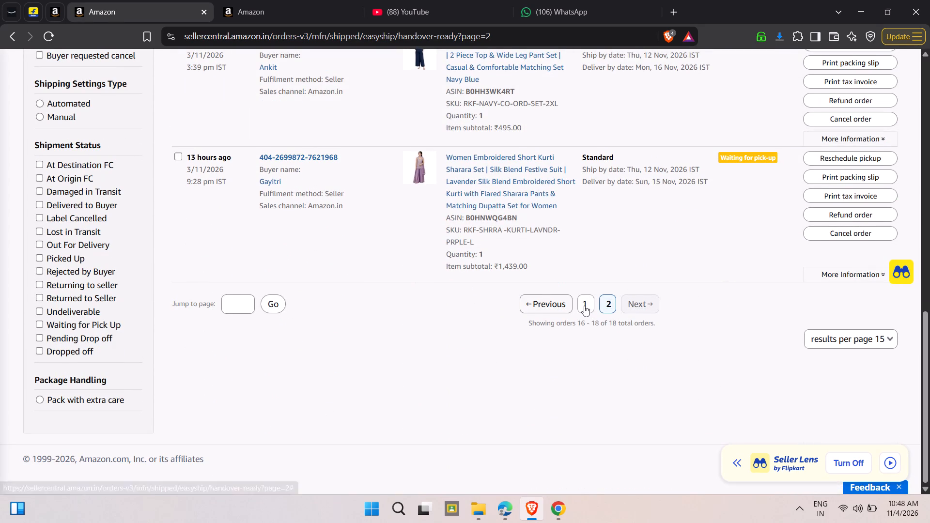
Return to page 1 of the orders waiting for pickup and review its products, SKUs and ship-by dates again.
click(584, 306)
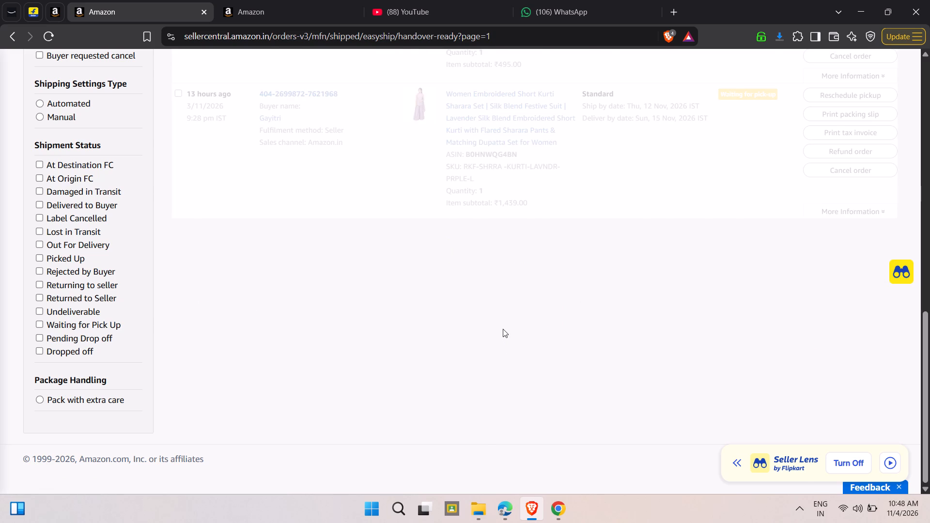
scroll(430, 383, down, 14)
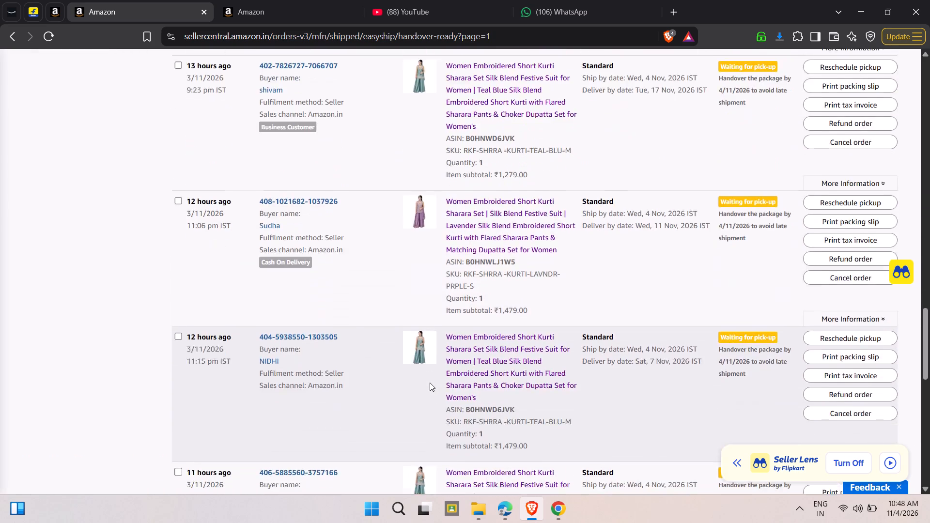
scroll(430, 383, down, 8)
scroll(430, 383, up, 11)
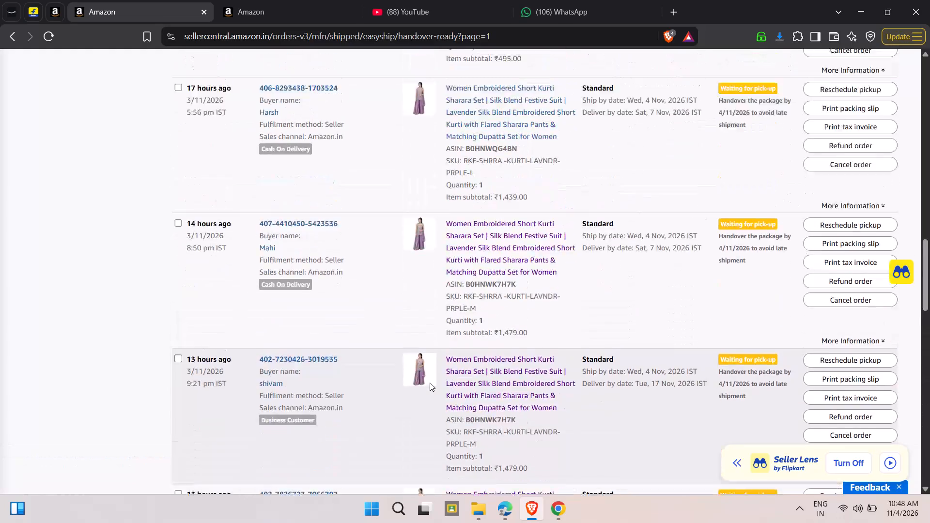
scroll(430, 383, up, 13)
scroll(430, 383, down, 6)
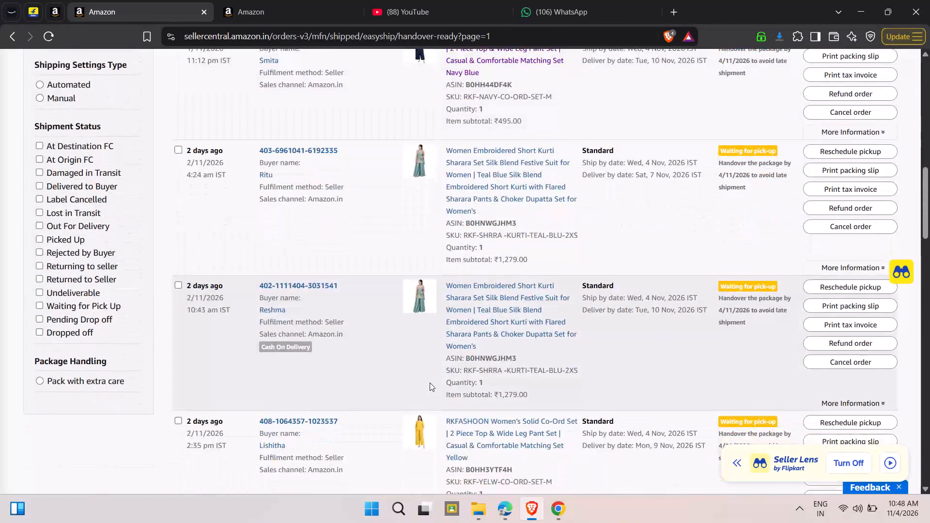
scroll(430, 383, down, 20)
scroll(430, 383, down, 5)
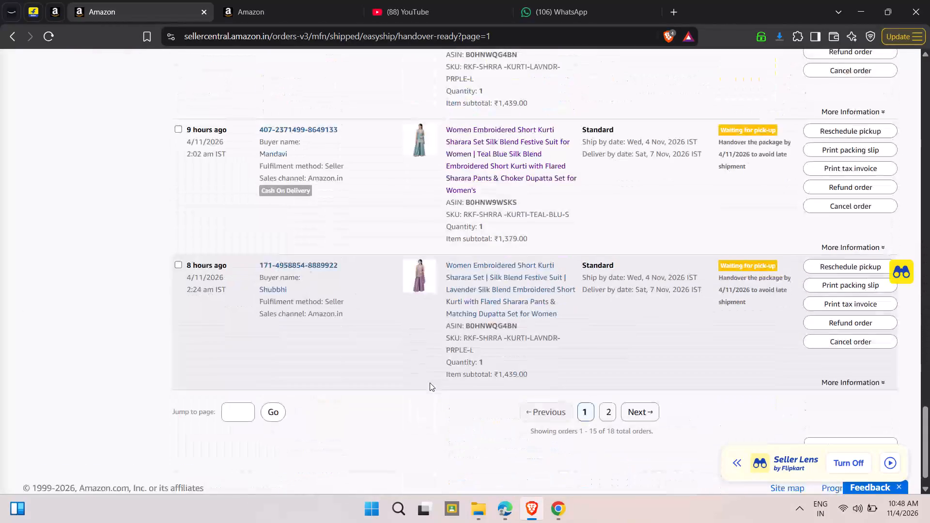